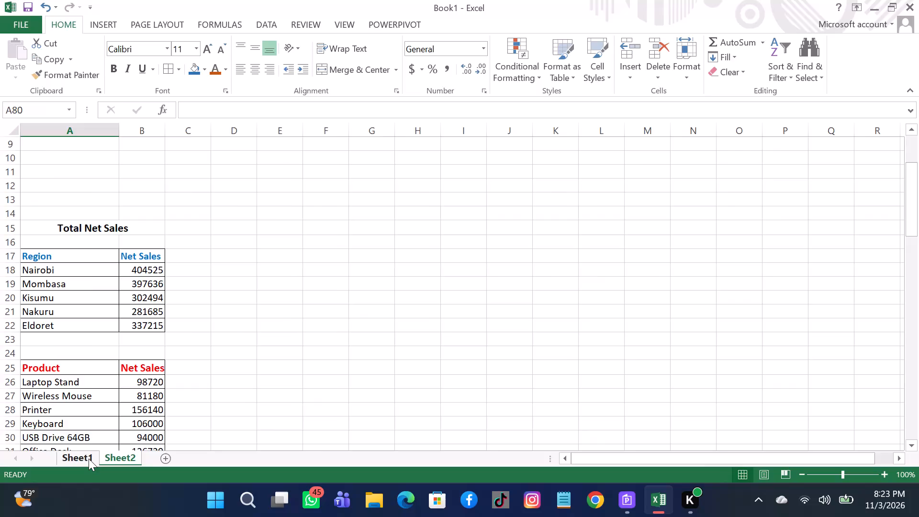
Create a PivotTable from the orders table (Table1) on Sheet1, placed on a new worksheet.
{"action": "left_click", "coordinate": [89, 459]}
{"action": "left_click", "coordinate": [213, 383]}
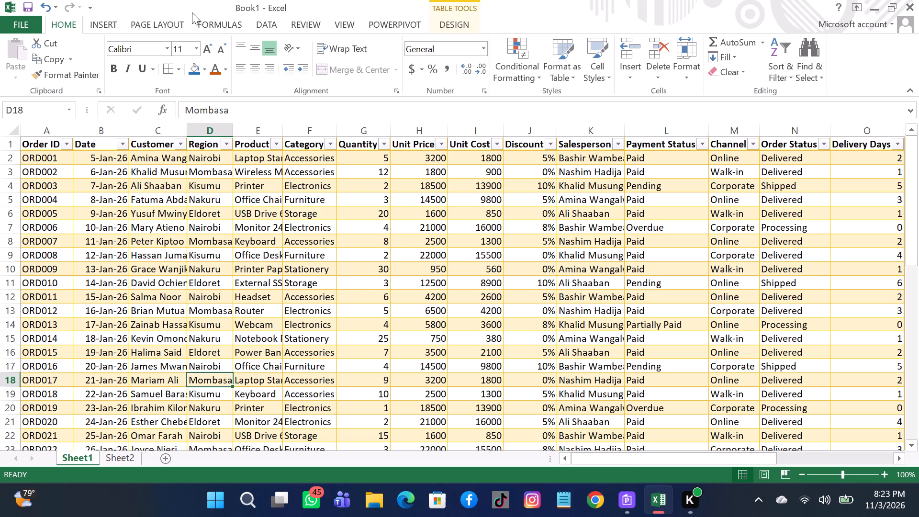
{"action": "left_click", "coordinate": [100, 19]}
{"action": "left_click", "coordinate": [30, 58]}
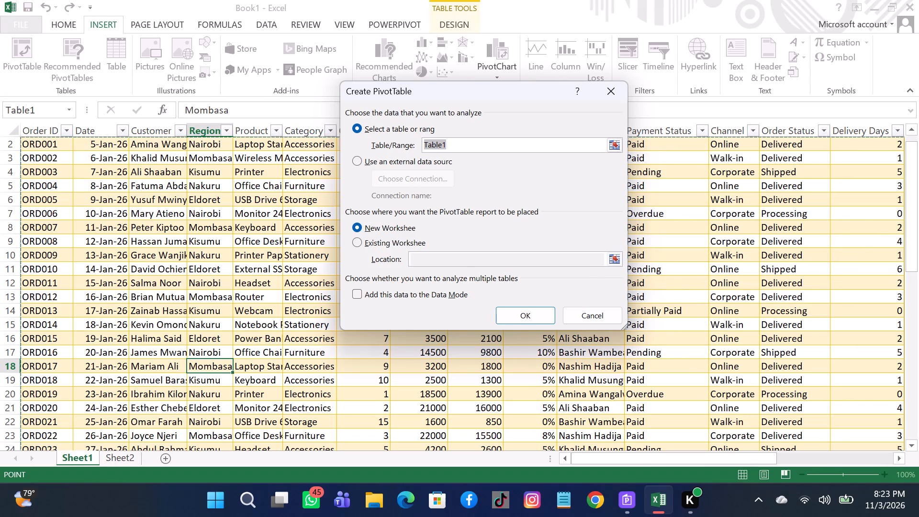
{"action": "left_click", "coordinate": [523, 317]}
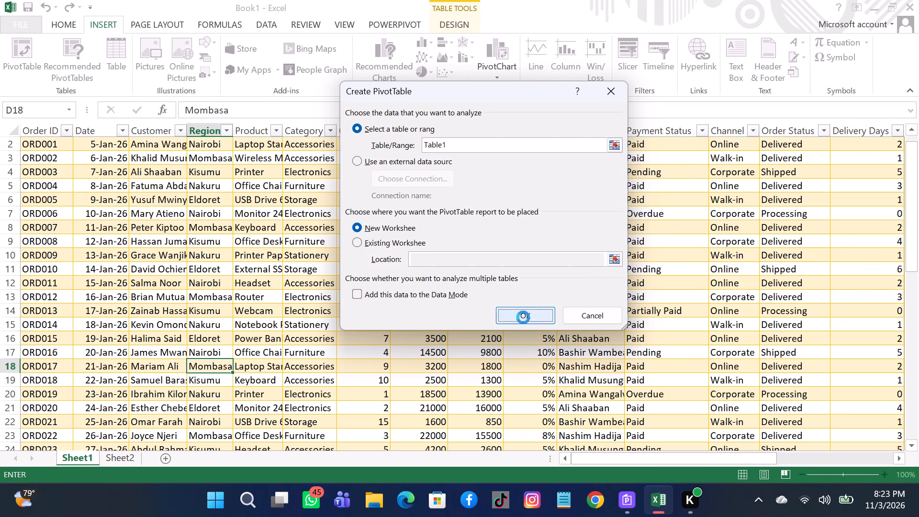
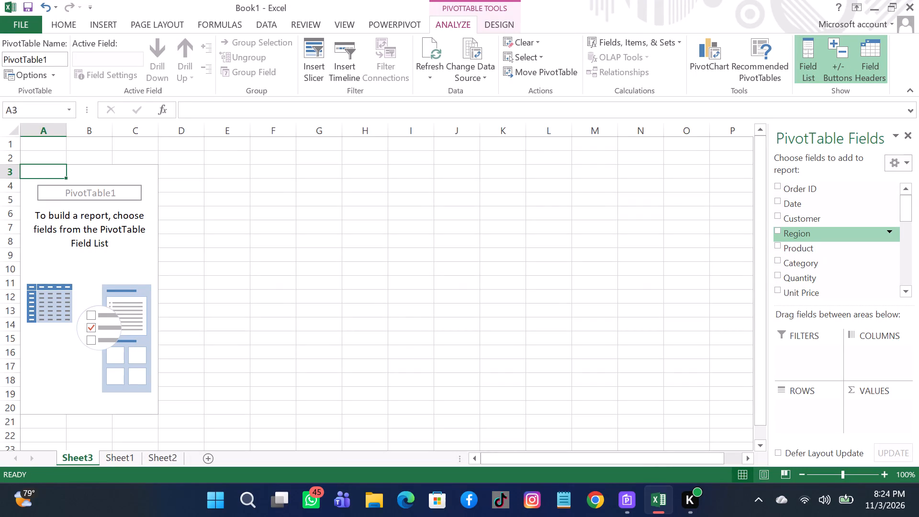
Lay out the PivotTable with Region as row labels and Net Sales as summed values.
{"action": "right_click", "coordinate": [792, 234]}
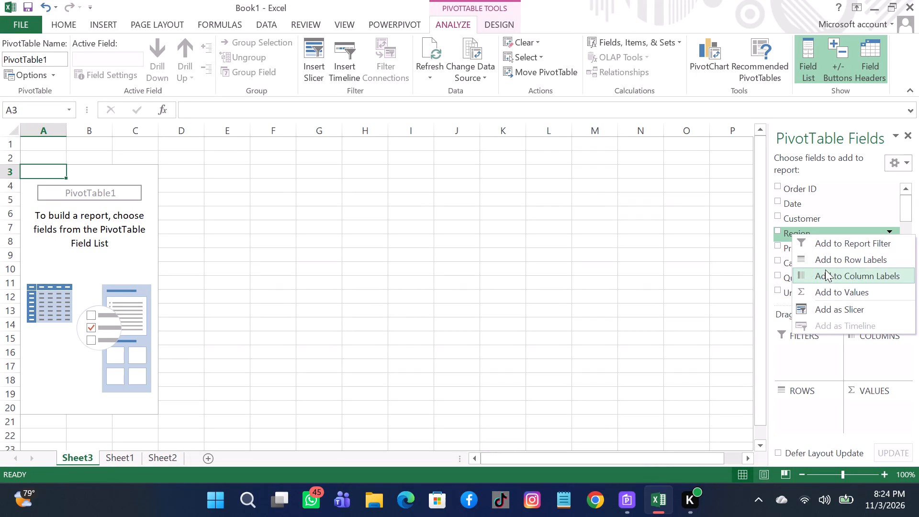
{"action": "left_click", "coordinate": [826, 258]}
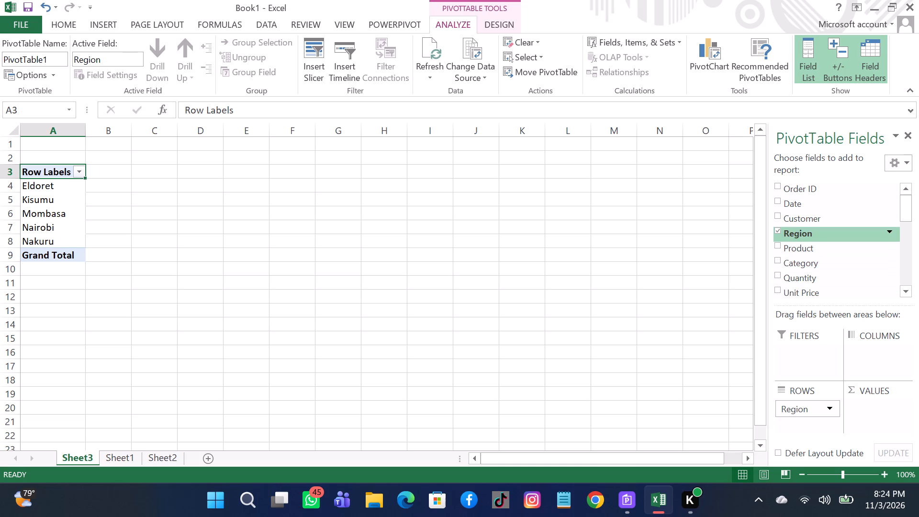
{"action": "scroll", "coordinate": [815, 280], "scroll_direction": "down", "scroll_amount": 2}
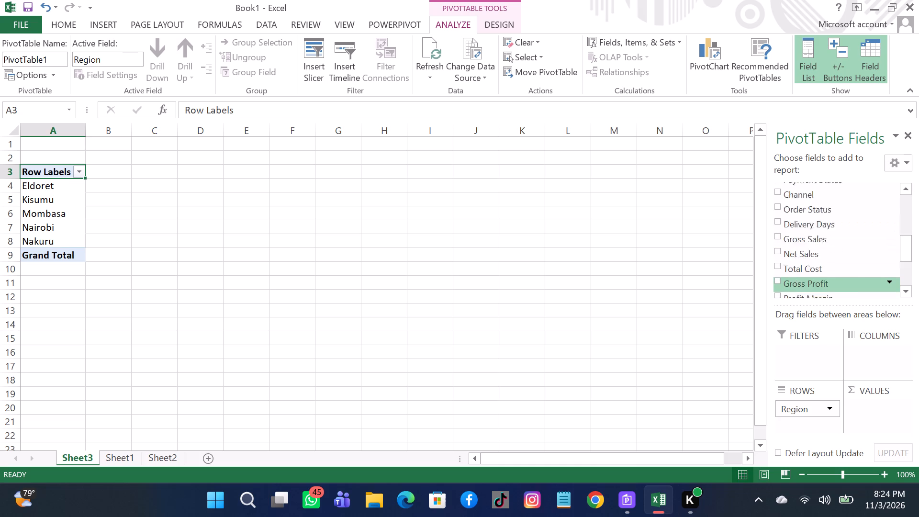
{"action": "scroll", "coordinate": [815, 280], "scroll_direction": "down", "scroll_amount": 3}
{"action": "scroll", "coordinate": [815, 280], "scroll_direction": "up", "scroll_amount": 1}
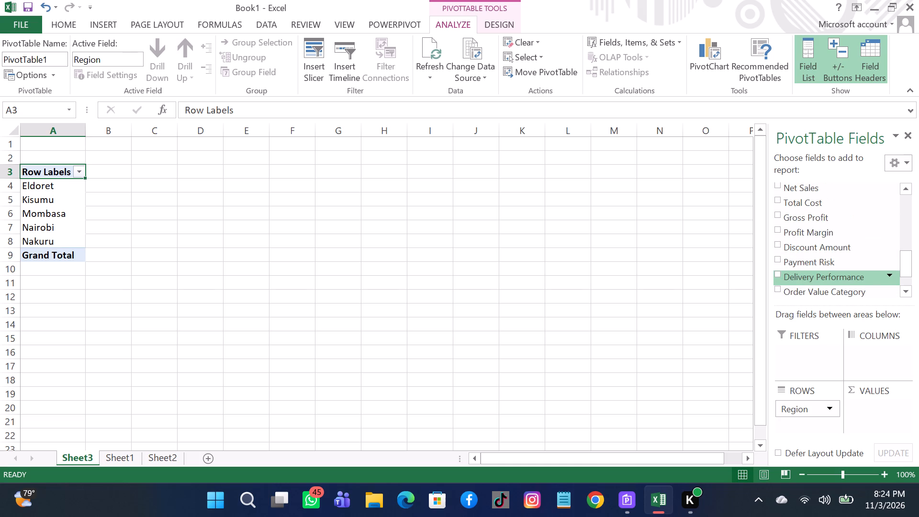
{"action": "scroll", "coordinate": [815, 280], "scroll_direction": "up", "scroll_amount": 1}
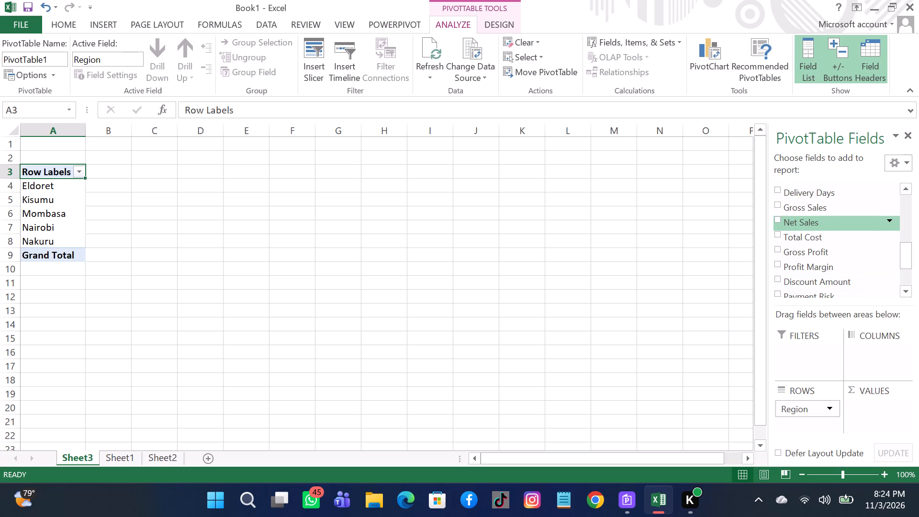
{"action": "right_click", "coordinate": [809, 222]}
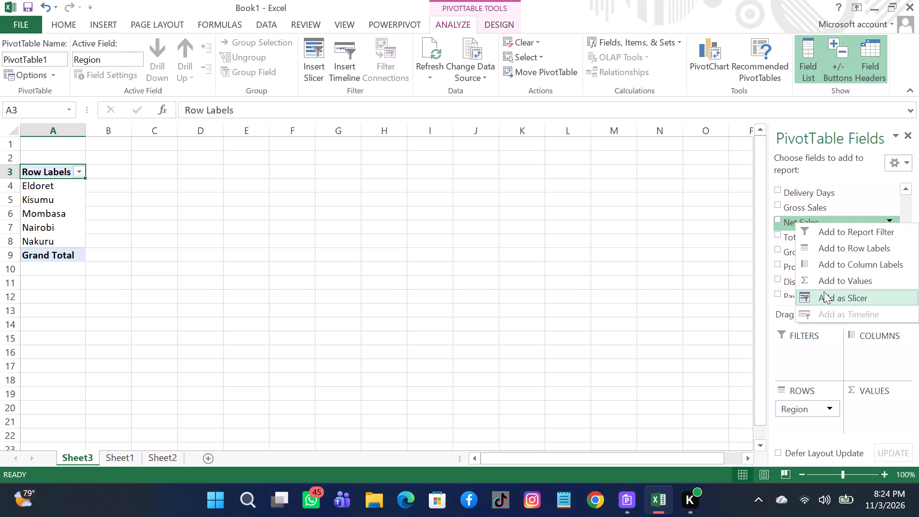
{"action": "left_click", "coordinate": [824, 283]}
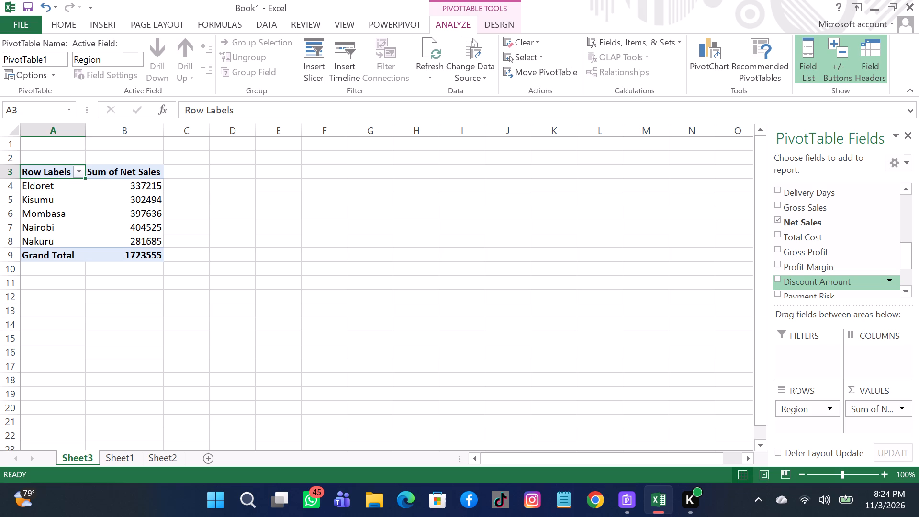
Insert a Clustered Column PivotChart based on the PivotTable of net sales by region.
{"action": "left_click", "coordinate": [135, 223]}
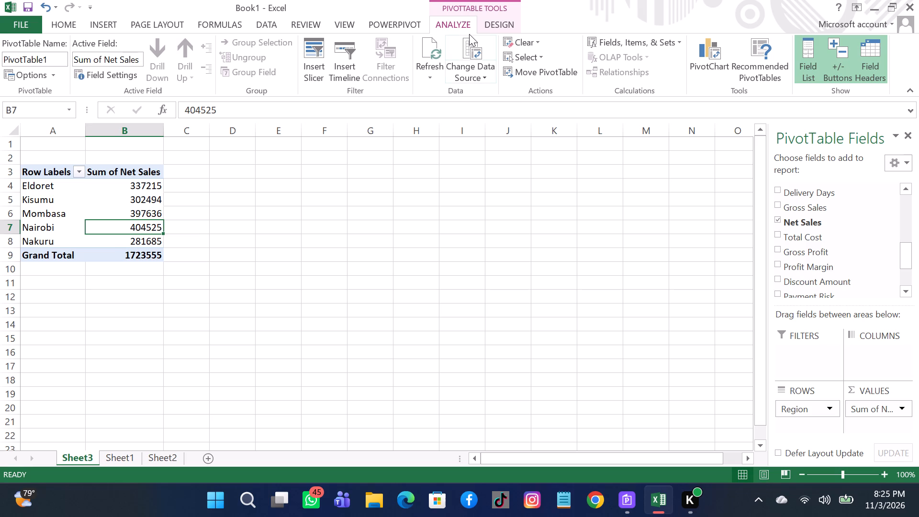
{"action": "left_click", "coordinate": [454, 20]}
{"action": "left_click", "coordinate": [710, 62]}
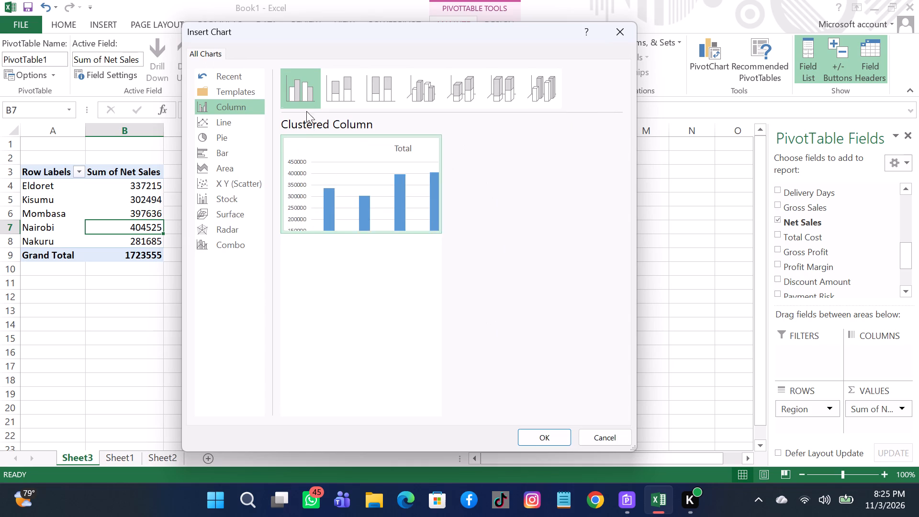
{"action": "left_click", "coordinate": [310, 79]}
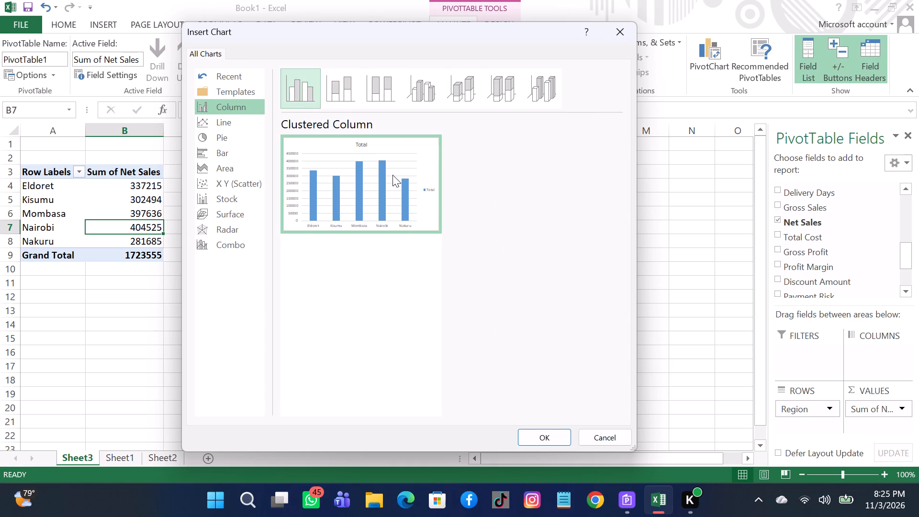
{"action": "left_click", "coordinate": [540, 433]}
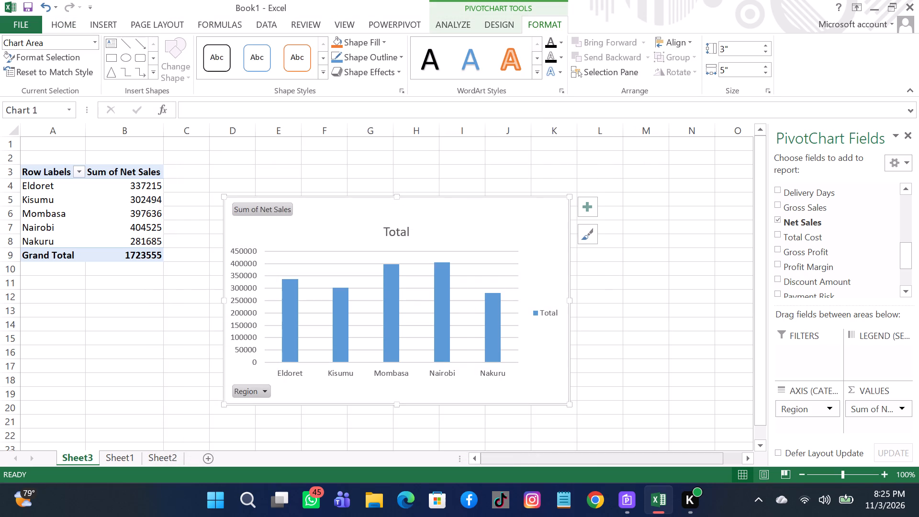
Change the PivotChart's colours to the Colorful palette that starts with orange, giving orange columns.
{"action": "left_click", "coordinate": [419, 296]}
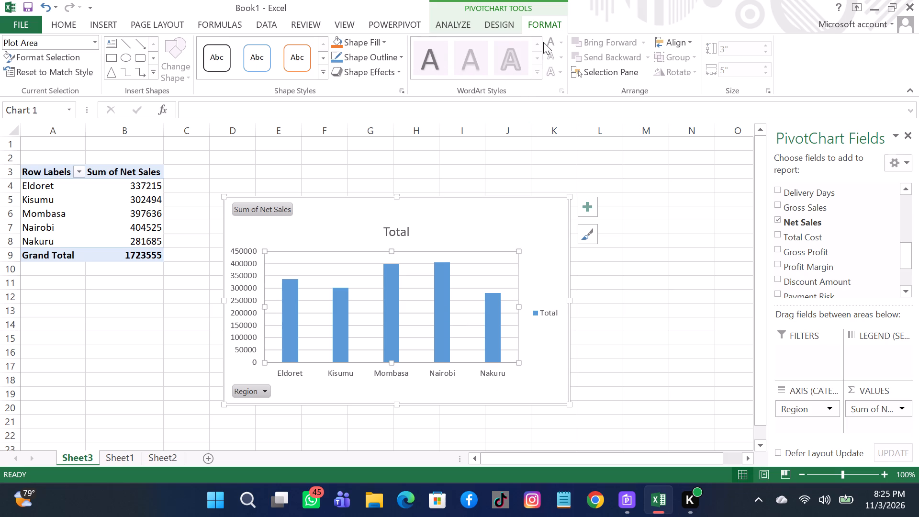
{"action": "left_click", "coordinate": [502, 26]}
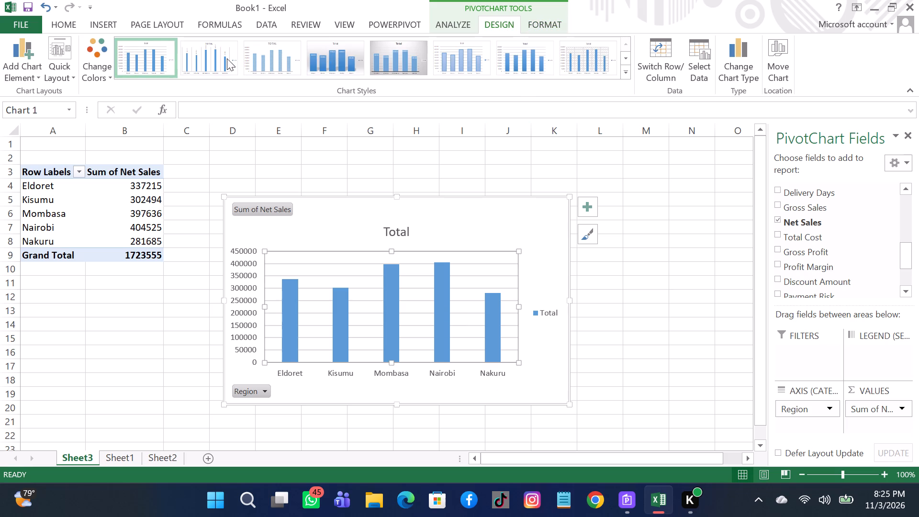
{"action": "left_click", "coordinate": [103, 63]}
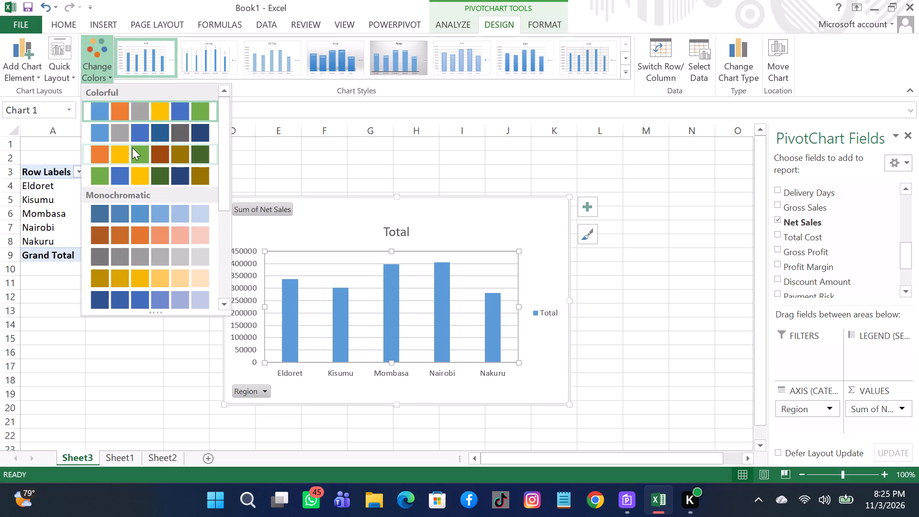
{"action": "left_click", "coordinate": [107, 164]}
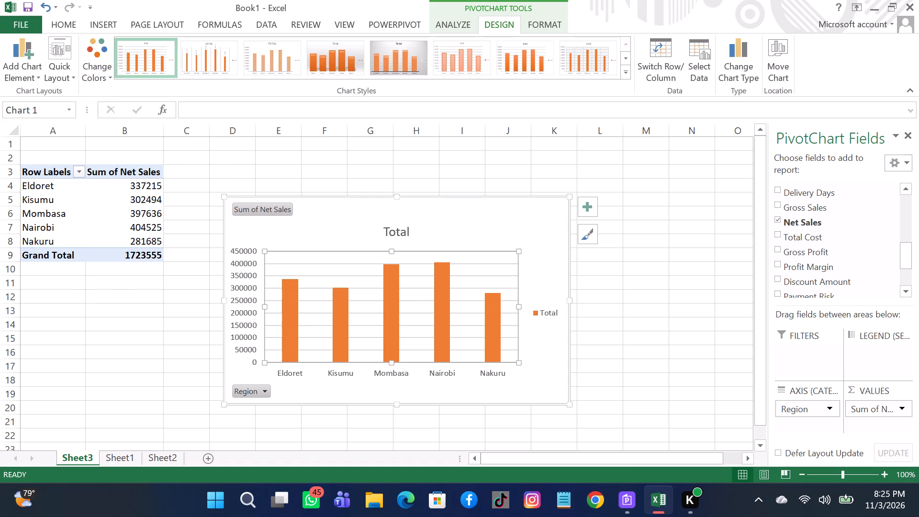
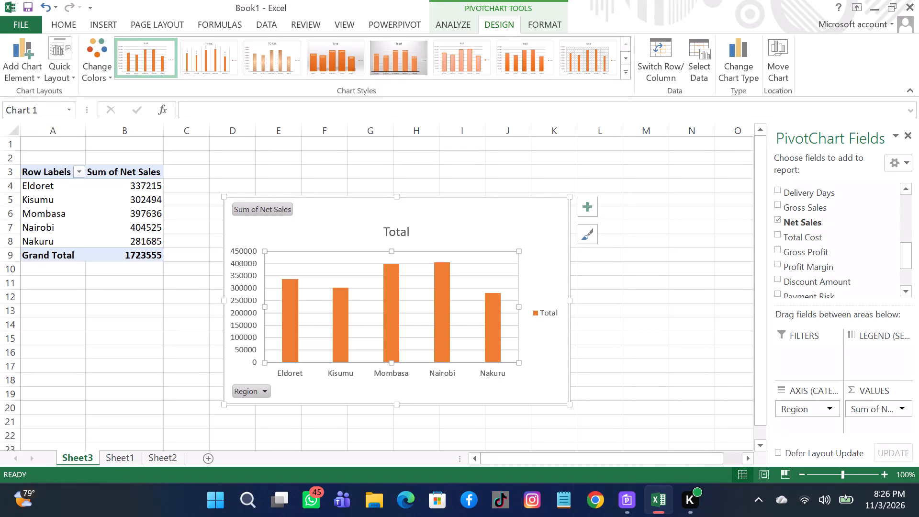
Replace the PivotChart's title with "Net Sales by Region".
{"action": "left_click", "coordinate": [404, 232]}
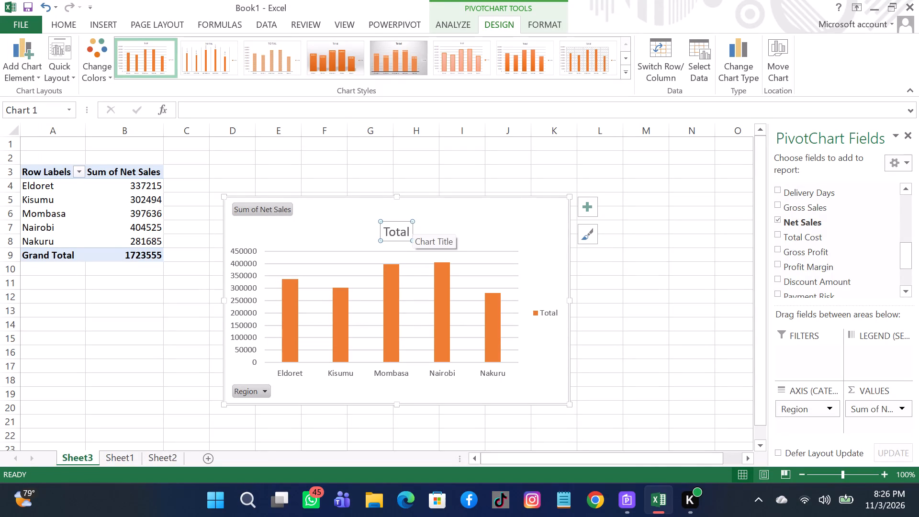
{"action": "left_click", "coordinate": [410, 234]}
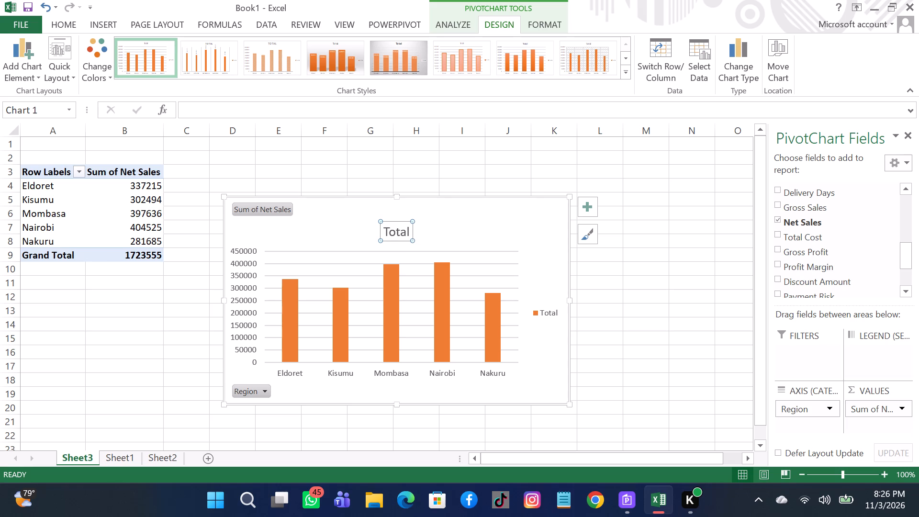
{"action": "left_click", "coordinate": [408, 231]}
{"action": "key", "text": "BackSpace"}
{"action": "key", "text": "BackSpace"}
{"action": "key", "text": "BackSpace"}
{"action": "key", "text": "BackSpace"}
{"action": "key", "text": "BackSpace"}
{"action": "key", "text": "BackSpace"}
{"action": "key", "text": "BackSpace"}
{"action": "key", "text": "BackSpace"}
{"action": "key", "text": "BackSpace"}
{"action": "key", "text": "BackSpace"}
{"action": "key", "text": "BackSpace"}
{"action": "key", "text": "BackSpace"}
{"action": "key", "text": "BackSpace"}
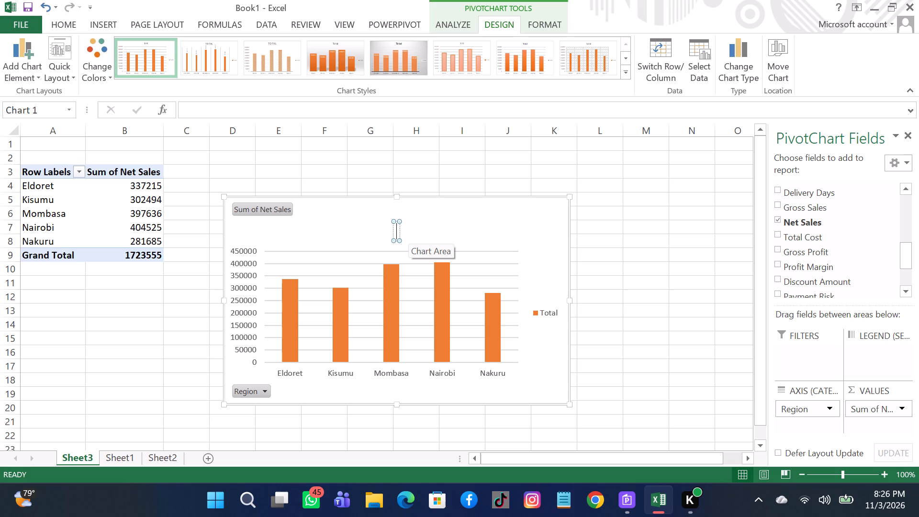
{"action": "key", "text": "n"}
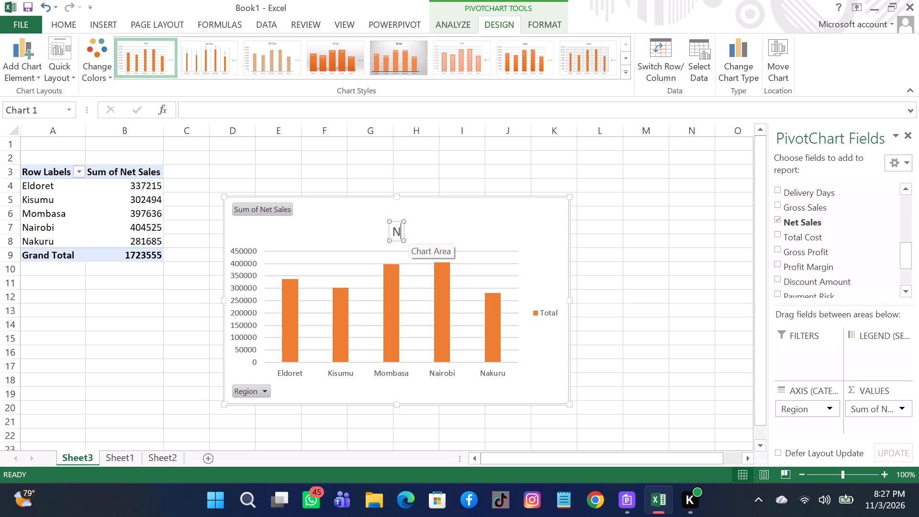
{"action": "type", "text": "et"}
{"action": "key", "text": "space"}
{"action": "key", "text": "s"}
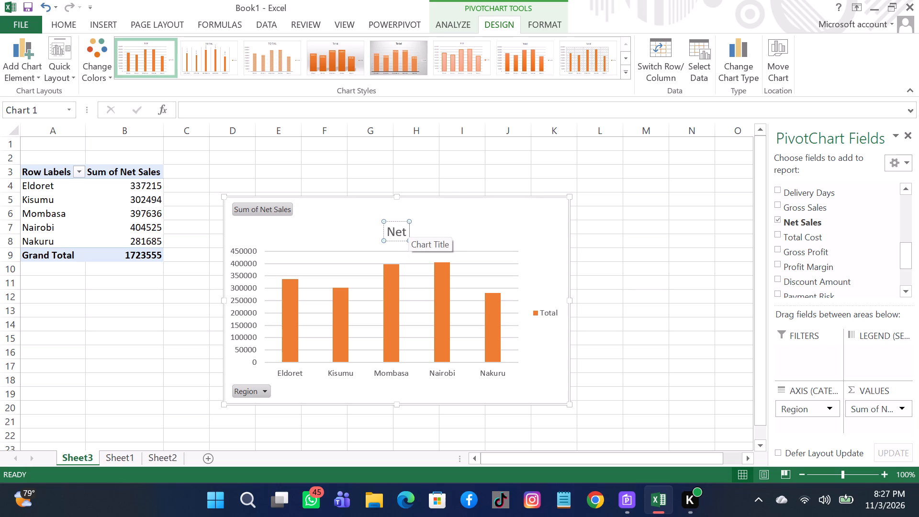
{"action": "type", "text": "ales"}
{"action": "key", "text": "space"}
{"action": "type", "text": "by"}
{"action": "key", "text": "space"}
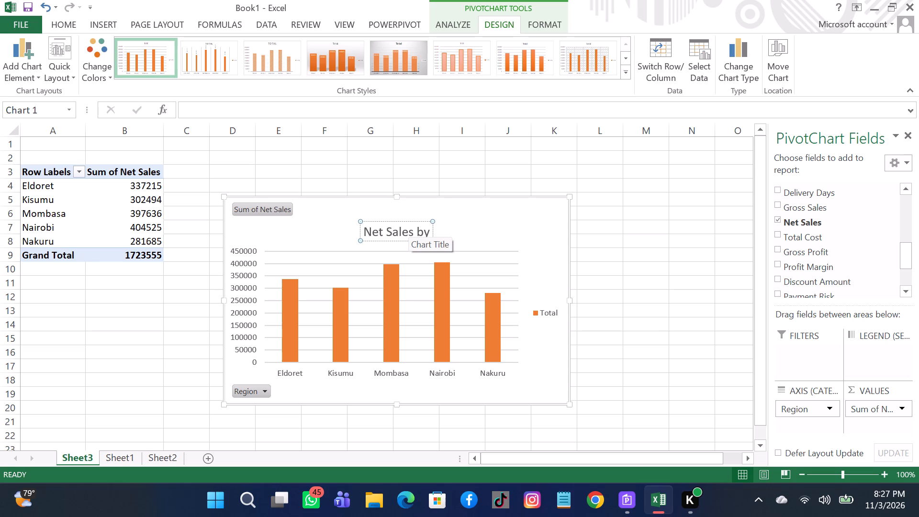
{"action": "key", "text": "r"}
{"action": "type", "text": "egion"}
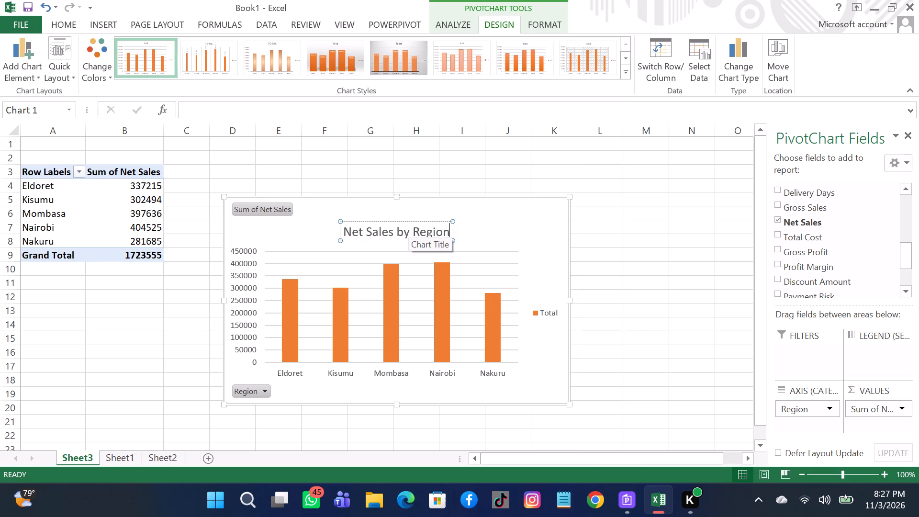
Format the PivotChart title text as bold with the standard red font colour.
{"action": "left_click_drag", "start_coordinate": [344, 233], "coordinate": [441, 234]}
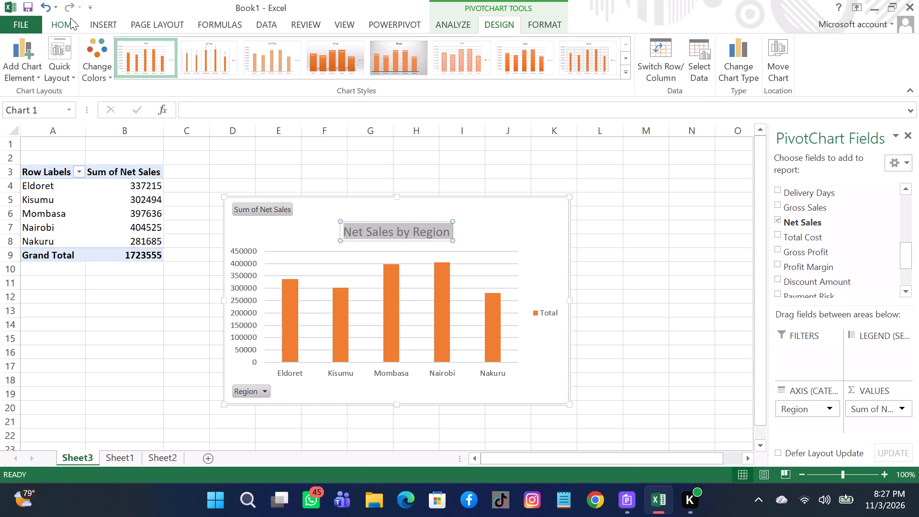
{"action": "left_click", "coordinate": [70, 18]}
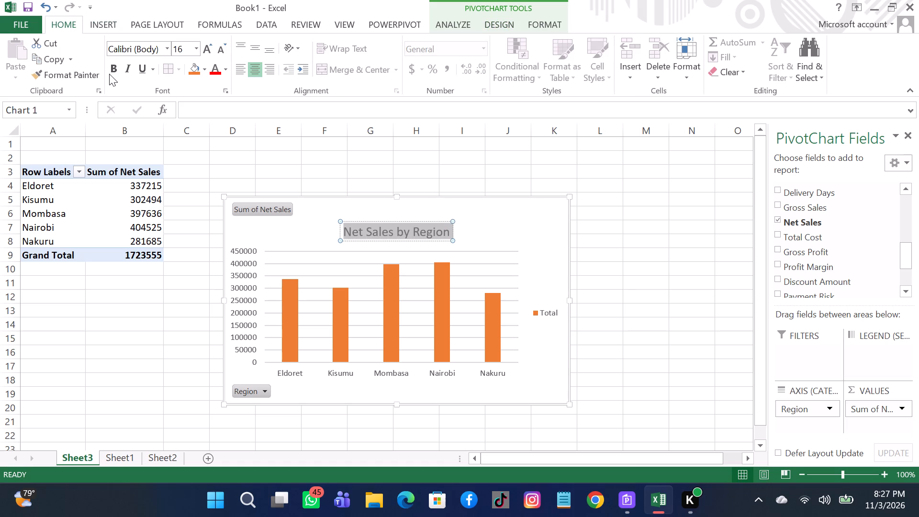
{"action": "left_click", "coordinate": [109, 74]}
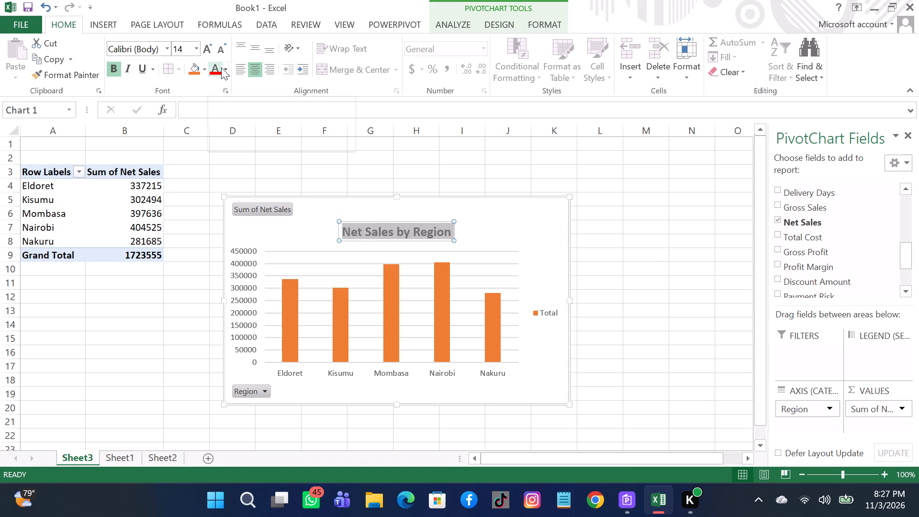
{"action": "left_click", "coordinate": [223, 70]}
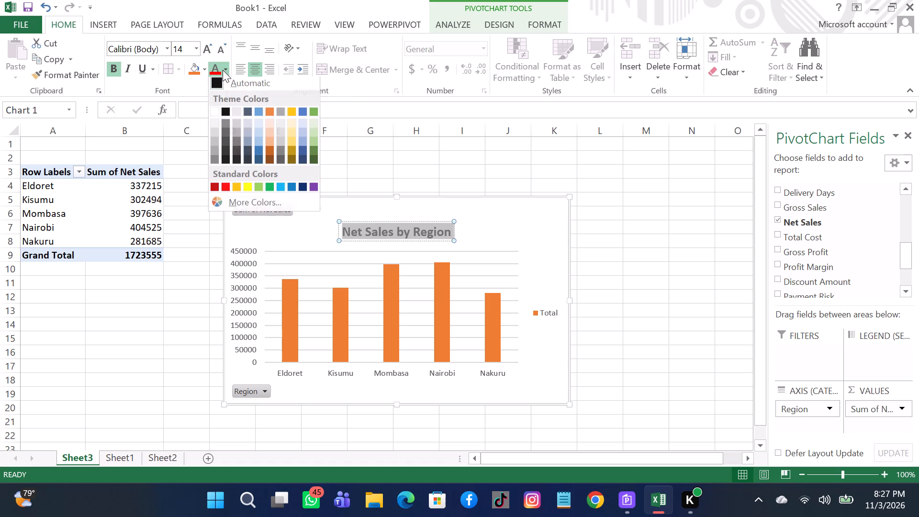
{"action": "left_click", "coordinate": [224, 190]}
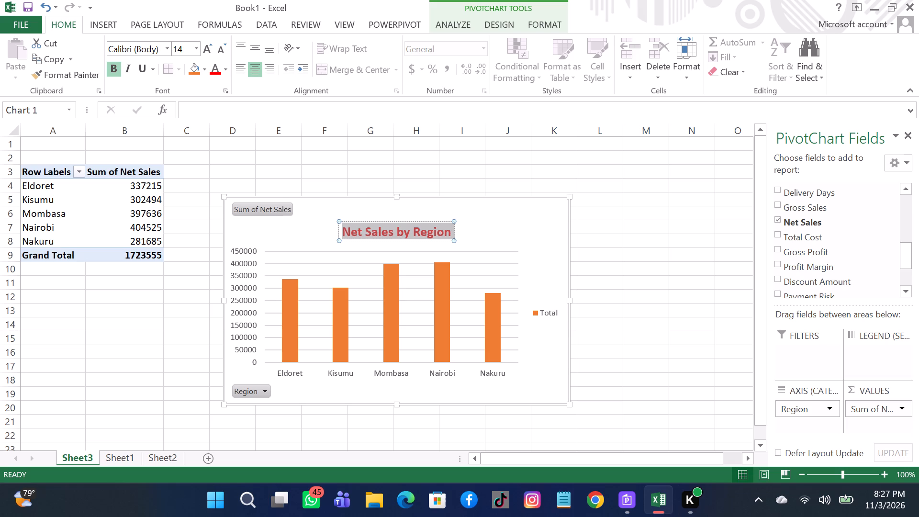
{"action": "left_click", "coordinate": [311, 176]}
{"action": "left_click", "coordinate": [311, 176]}
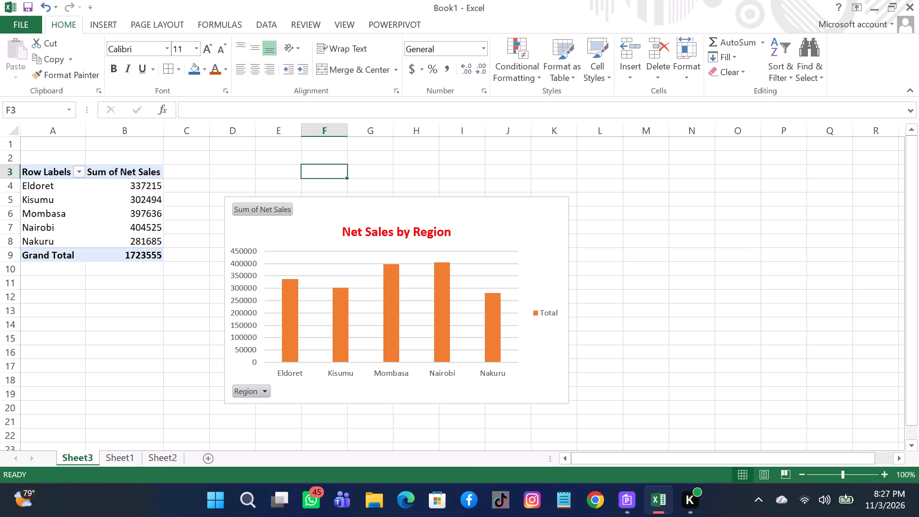
Create a second PivotTable from Table1 on Sheet1, placed on a new worksheet.
{"action": "left_click", "coordinate": [132, 454]}
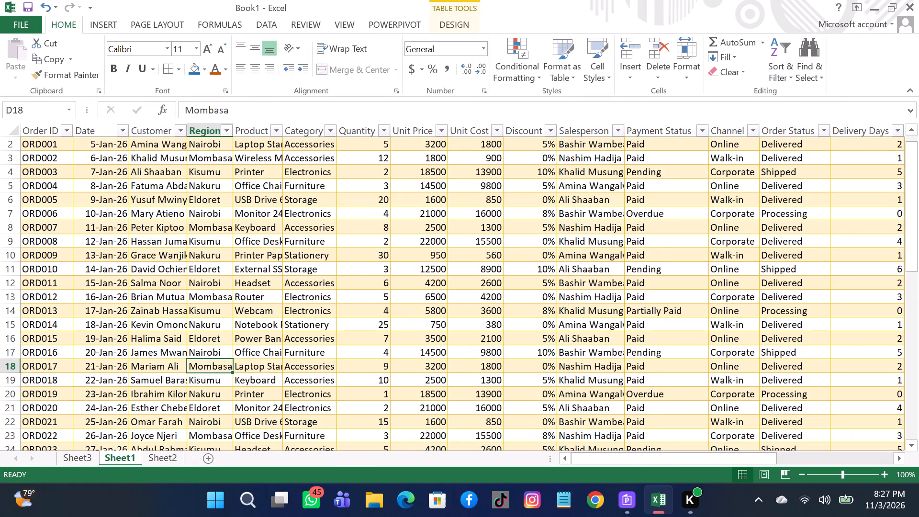
{"action": "left_click", "coordinate": [254, 344]}
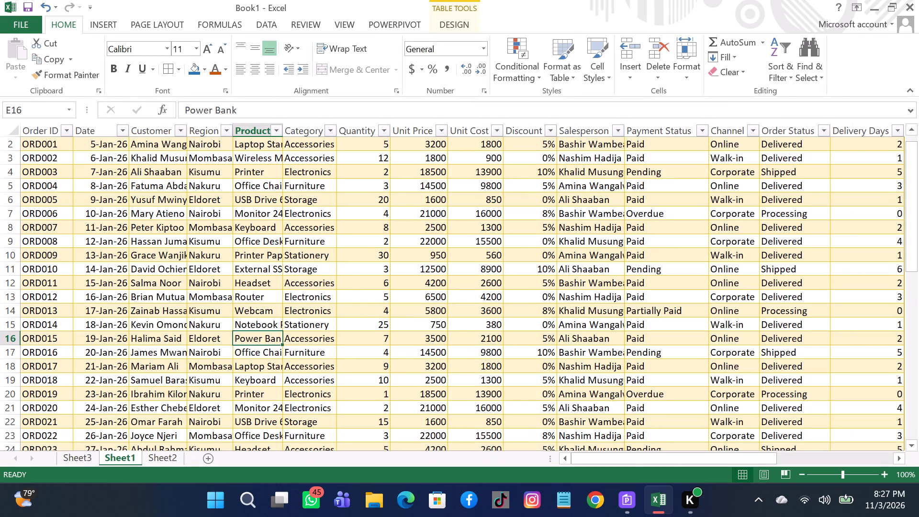
{"action": "left_click", "coordinate": [97, 15]}
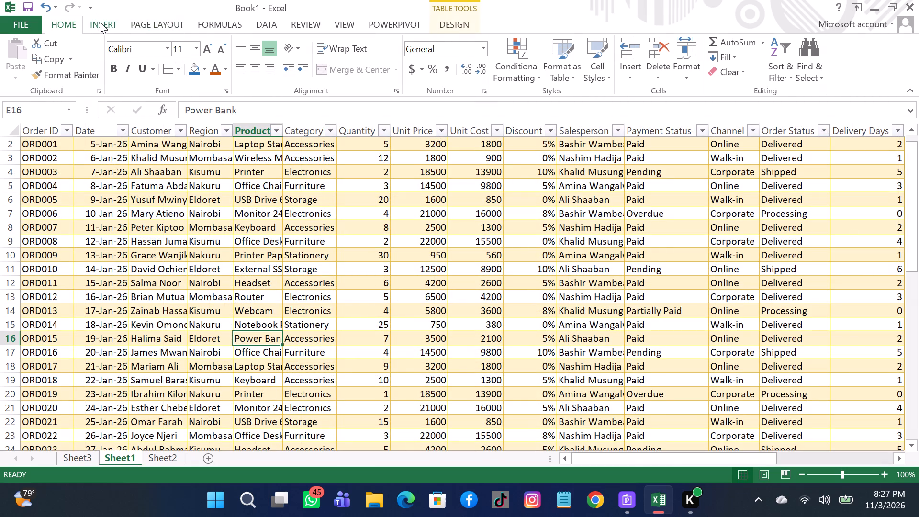
{"action": "left_click", "coordinate": [100, 22]}
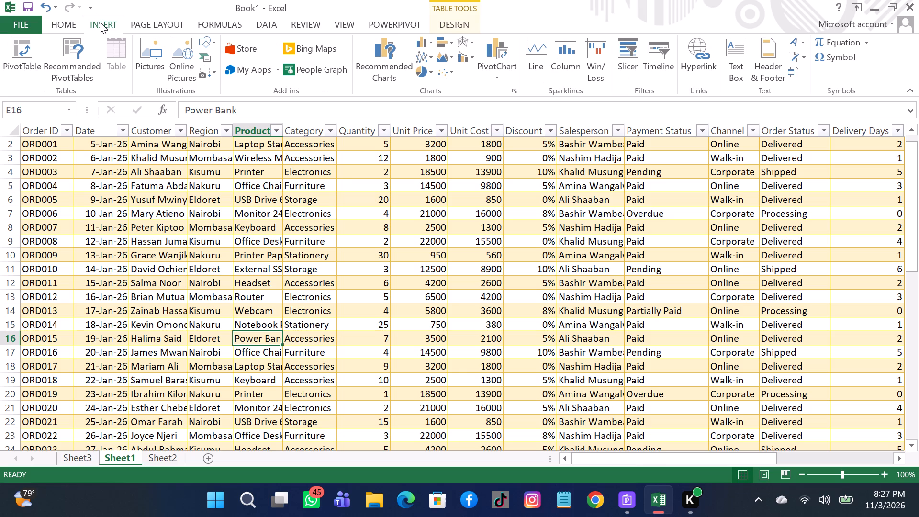
{"action": "left_click", "coordinate": [19, 61]}
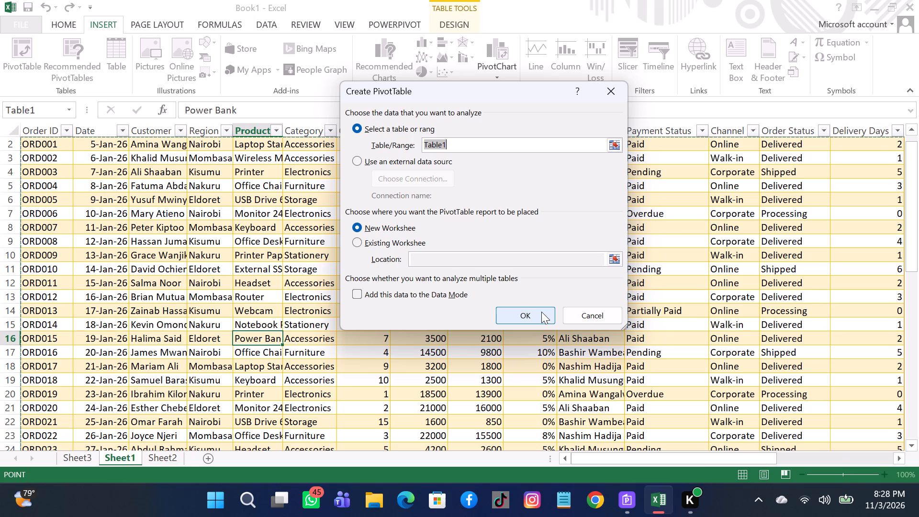
{"action": "left_click", "coordinate": [541, 312]}
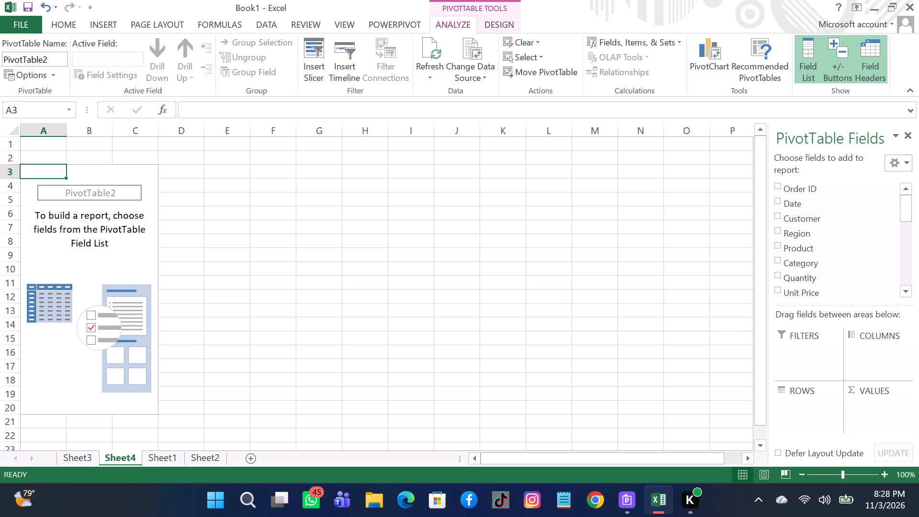
Lay out the new PivotTable with Product as row labels and Net Sales as summed values.
{"action": "right_click", "coordinate": [806, 249]}
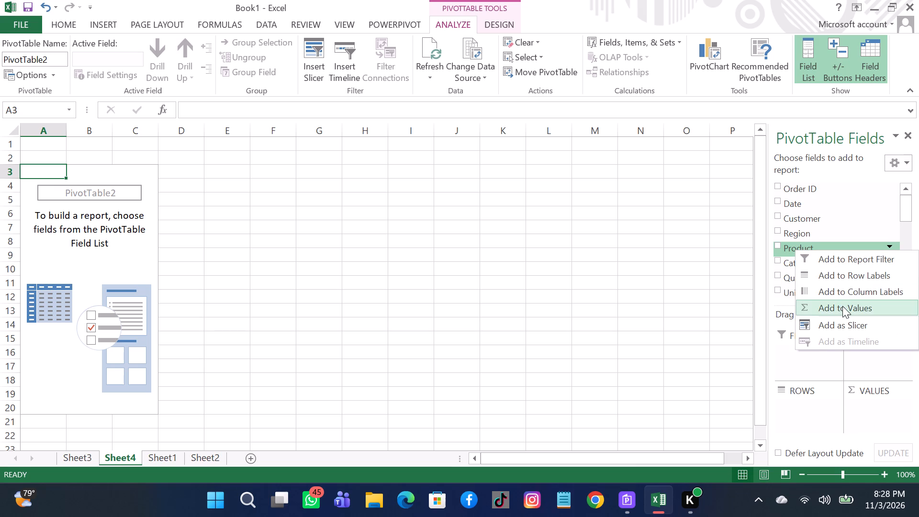
{"action": "left_click", "coordinate": [848, 279]}
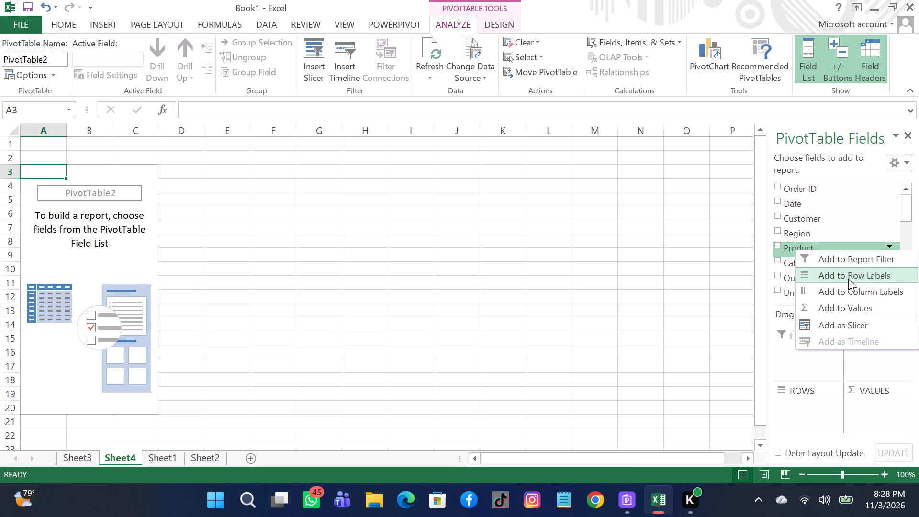
{"action": "scroll", "coordinate": [838, 292], "scroll_direction": "down", "scroll_amount": 1}
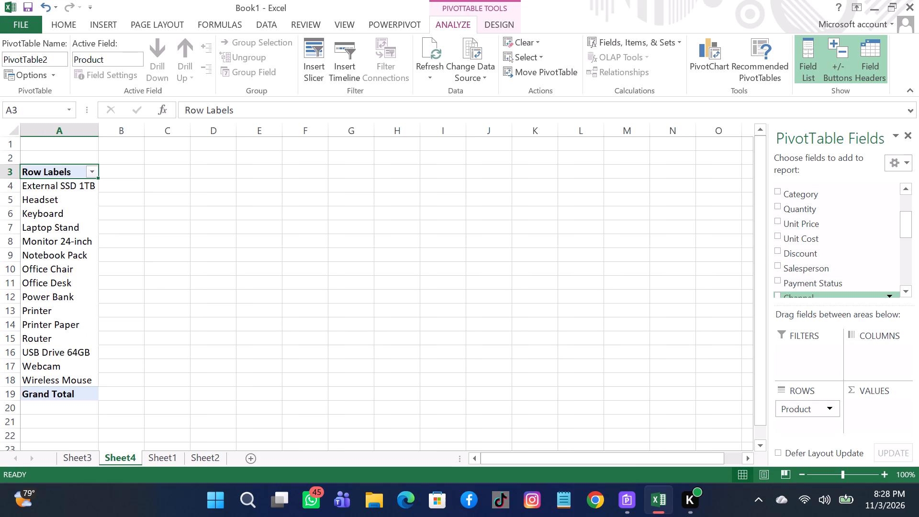
{"action": "scroll", "coordinate": [838, 292], "scroll_direction": "down", "scroll_amount": 2}
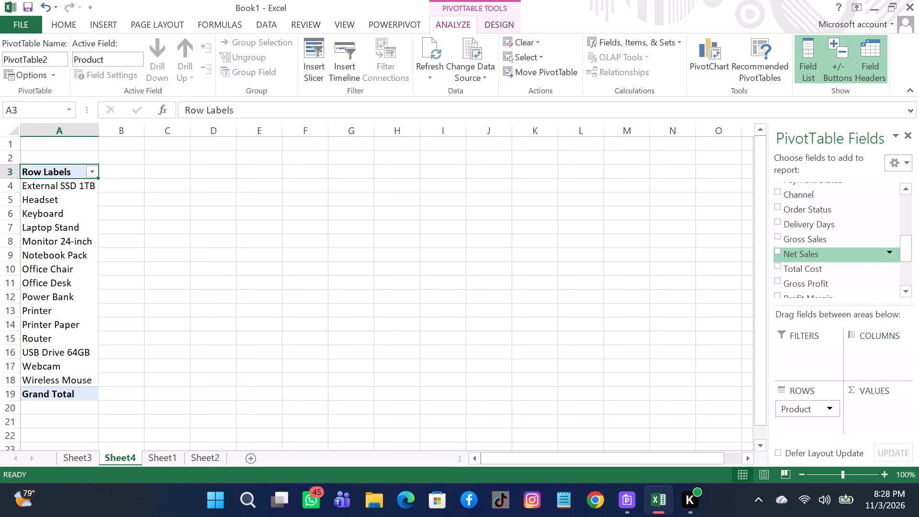
{"action": "scroll", "coordinate": [822, 258], "scroll_direction": "down", "scroll_amount": 1}
{"action": "right_click", "coordinate": [821, 257]}
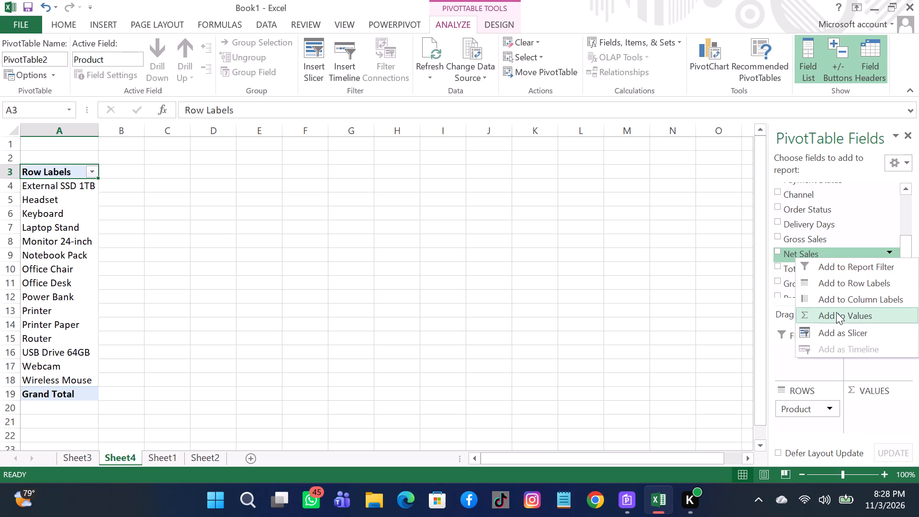
{"action": "left_click", "coordinate": [836, 312]}
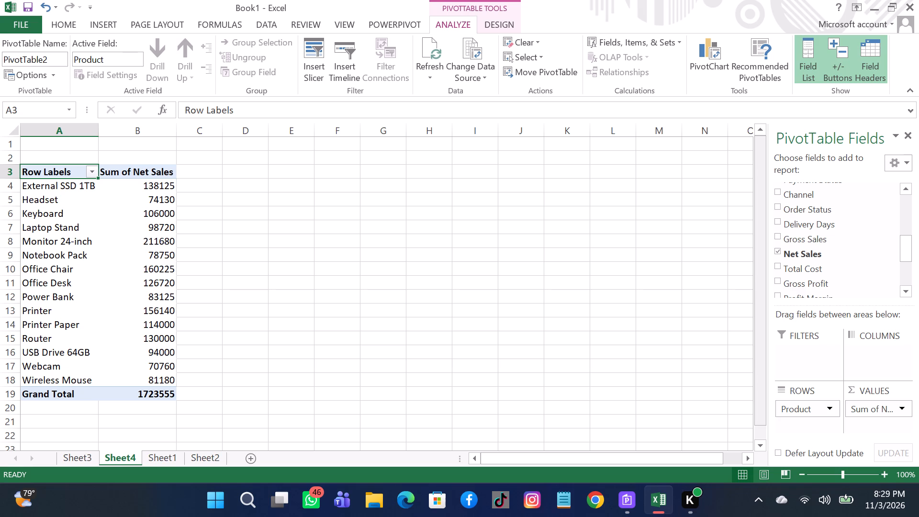
Set the number format of the Sum of Net Sales values to Currency with the KES symbol and 2 decimal places.
{"action": "left_click", "coordinate": [157, 264]}
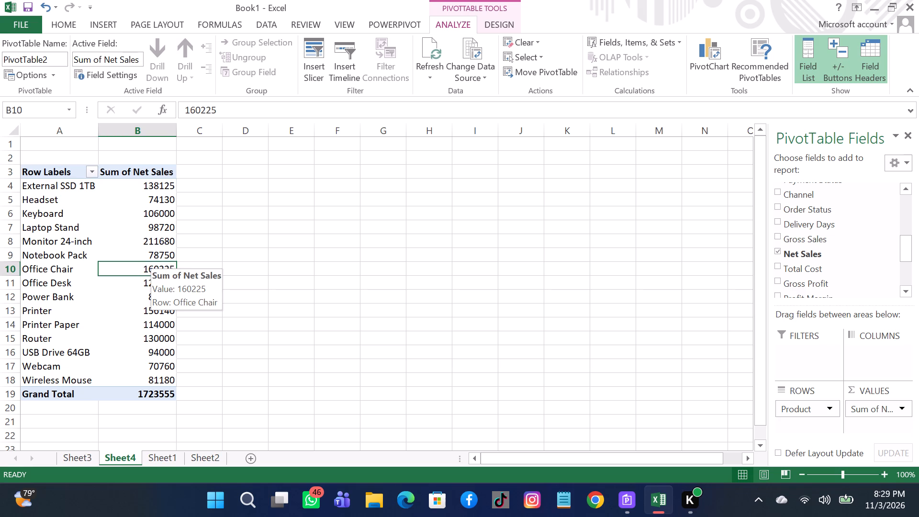
{"action": "right_click", "coordinate": [157, 264]}
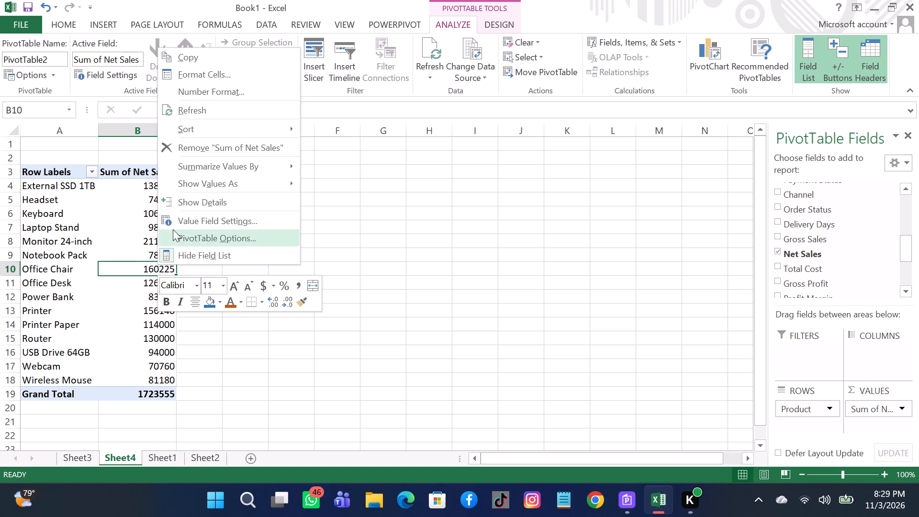
{"action": "left_click", "coordinate": [202, 93]}
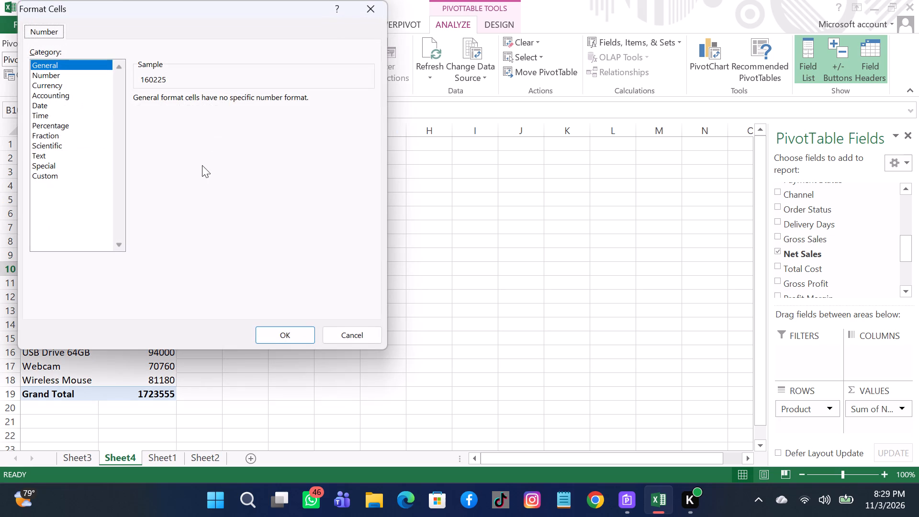
{"action": "left_click", "coordinate": [59, 85]}
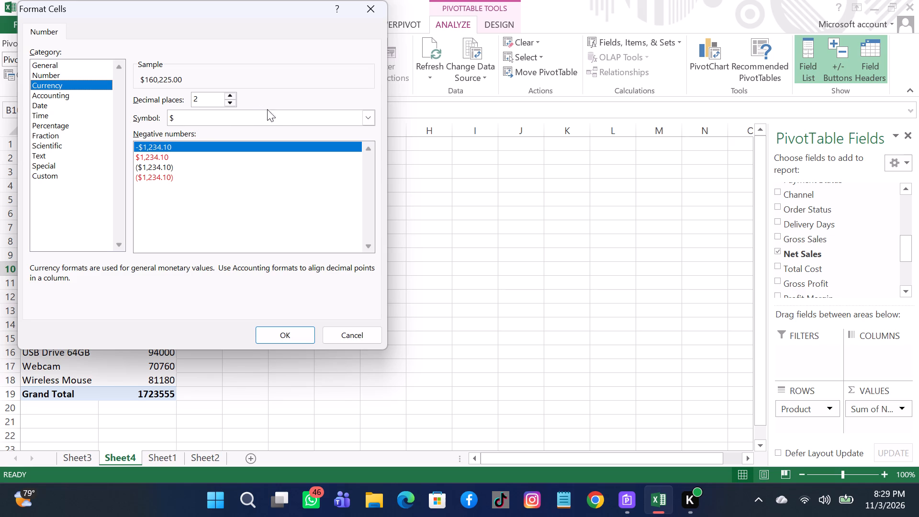
{"action": "left_click", "coordinate": [277, 123]}
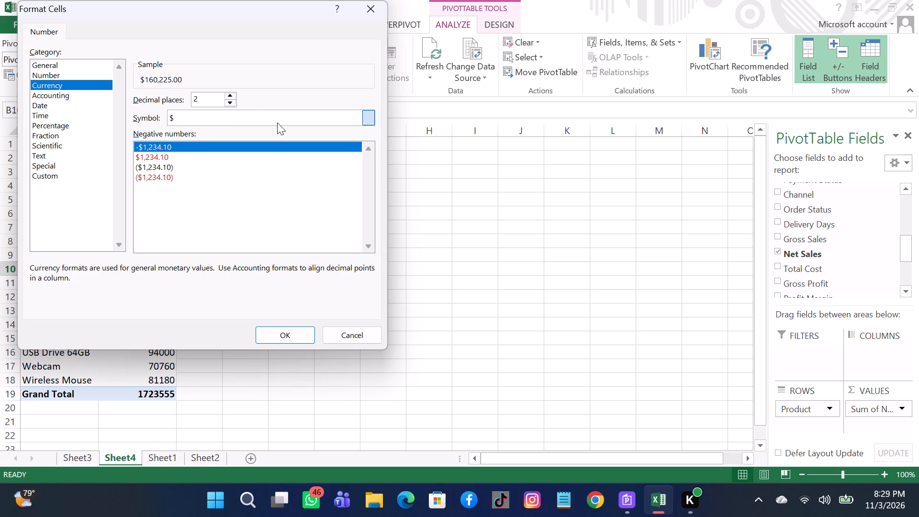
{"action": "key", "text": "k"}
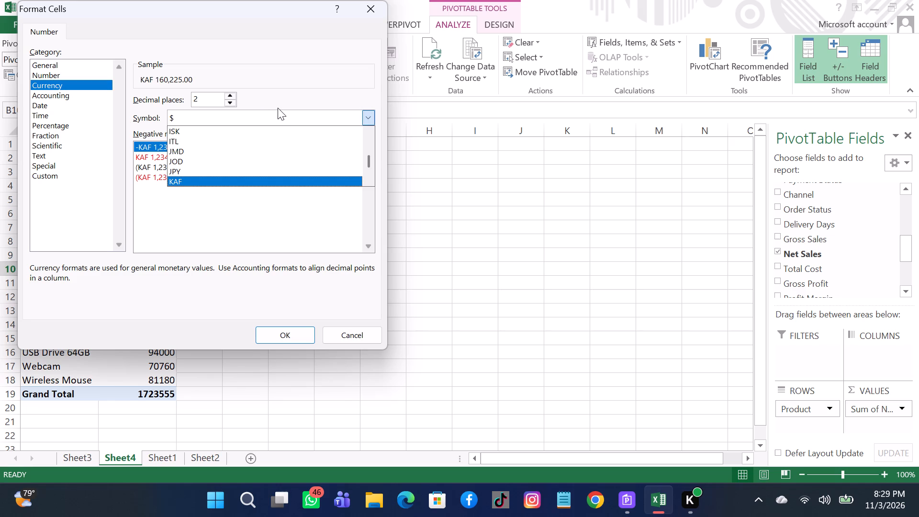
{"action": "key", "text": "Down"}
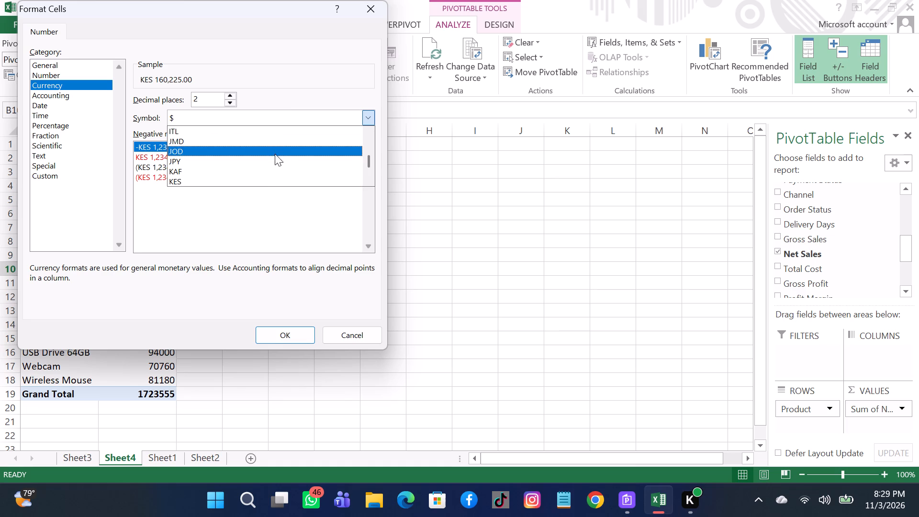
{"action": "double_click", "coordinate": [259, 183]}
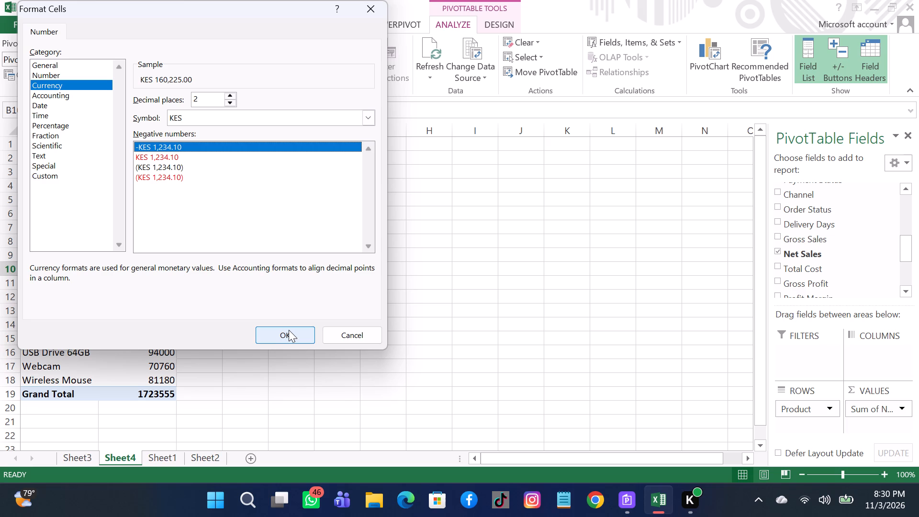
{"action": "left_click", "coordinate": [289, 330]}
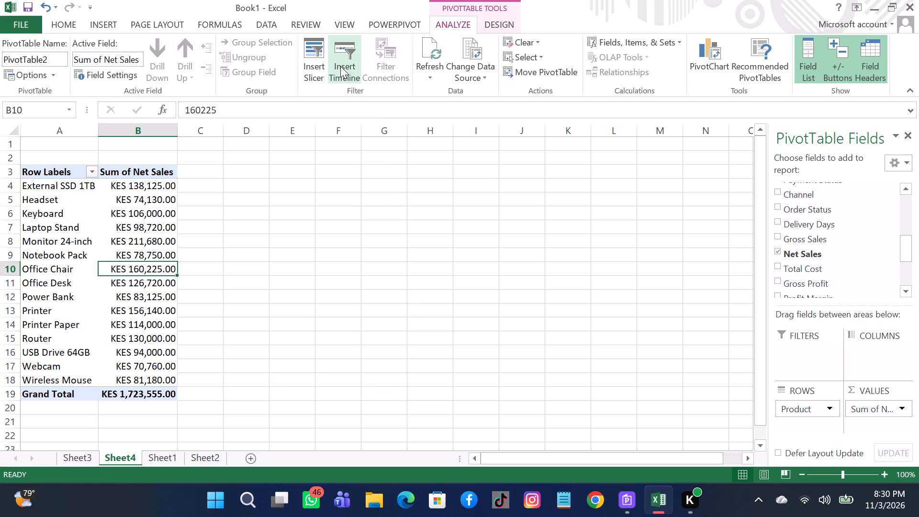
Insert a Clustered Column PivotChart from the product net sales PivotTable.
{"action": "left_click", "coordinate": [716, 51]}
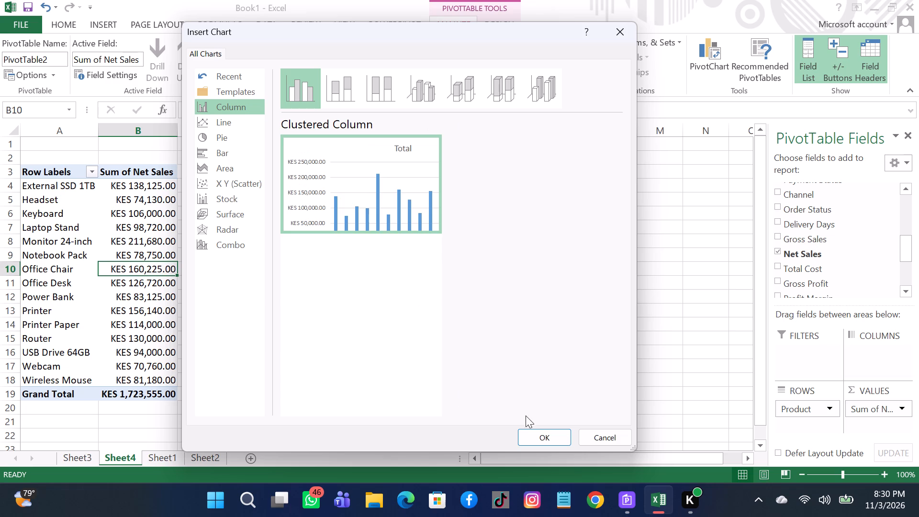
{"action": "left_click", "coordinate": [530, 433]}
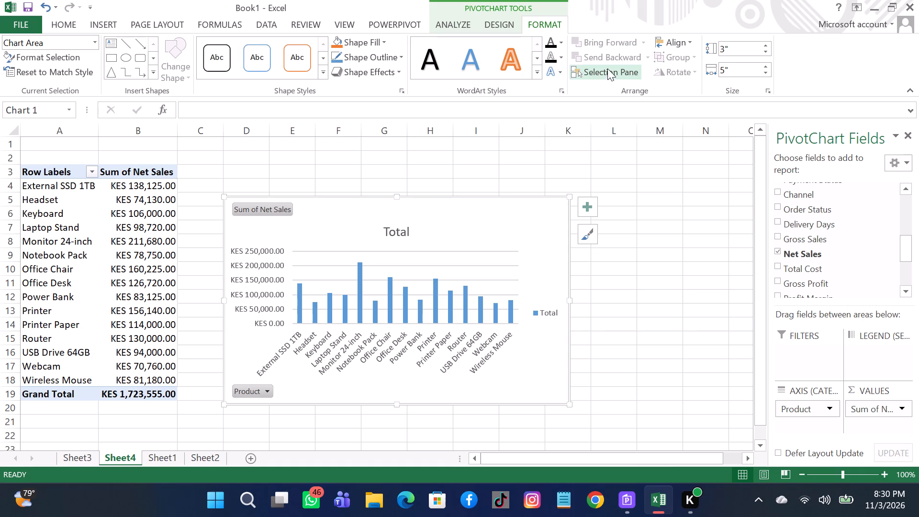
Change the PivotChart colours to the fourth Colorful palette, which starts with green.
{"action": "left_click", "coordinate": [424, 243]}
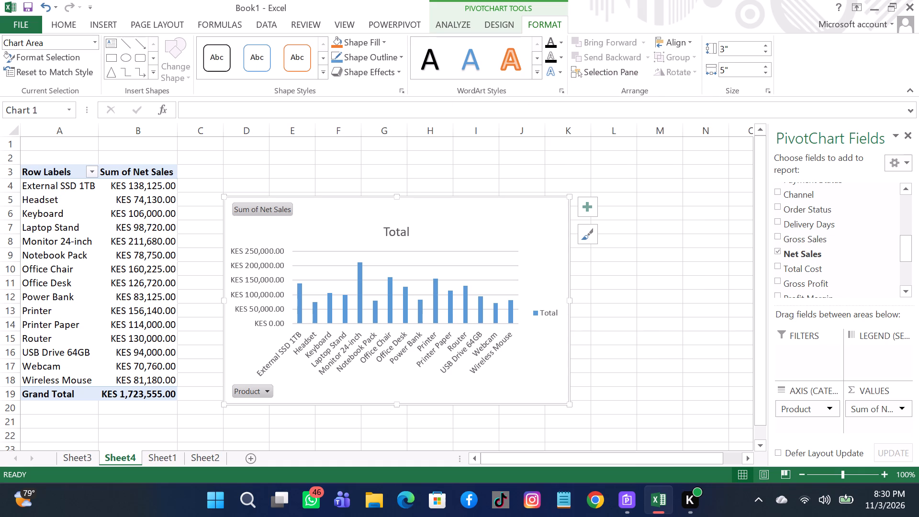
{"action": "left_click", "coordinate": [506, 24]}
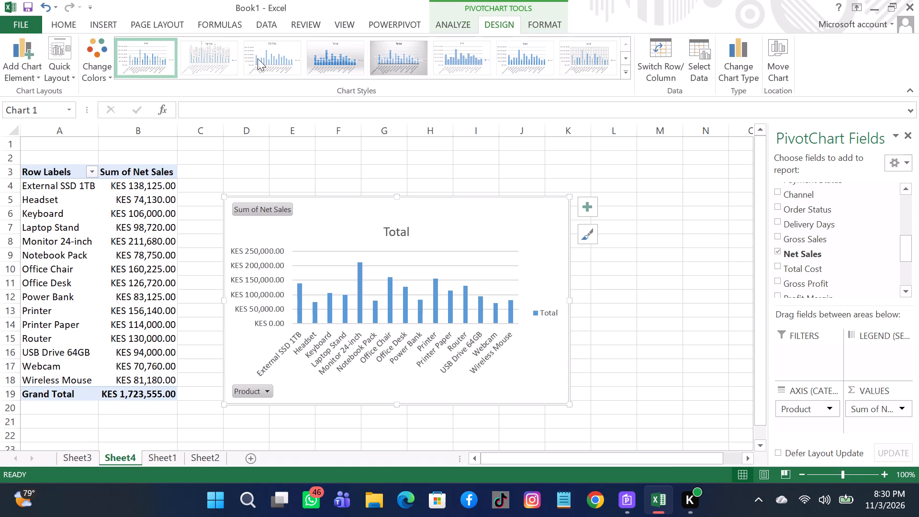
{"action": "left_click", "coordinate": [92, 53]}
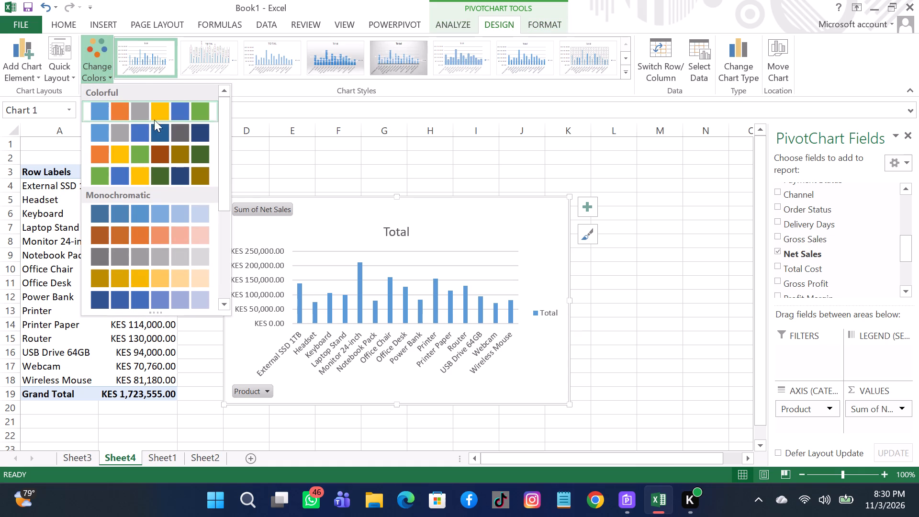
{"action": "left_click", "coordinate": [103, 178]}
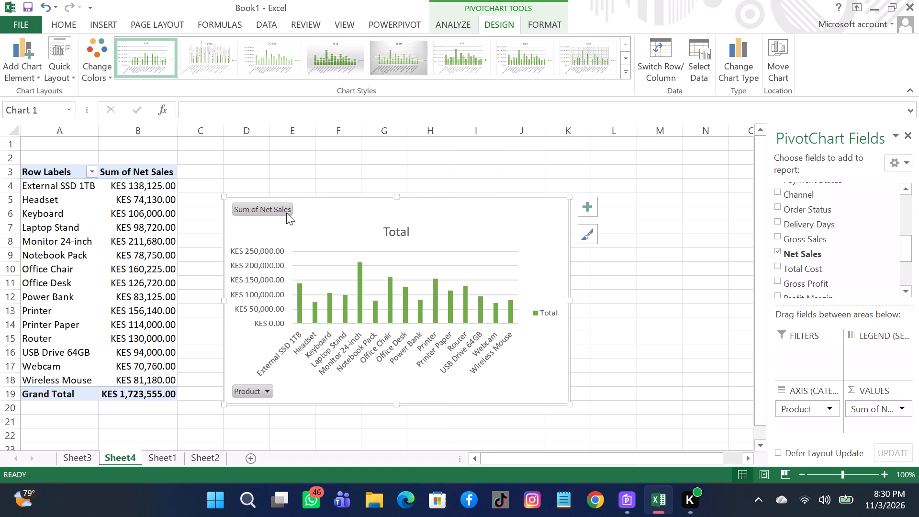
Replace the PivotChart title text with "Net Sales by Product".
{"action": "left_click", "coordinate": [411, 231]}
{"action": "left_click", "coordinate": [408, 231]}
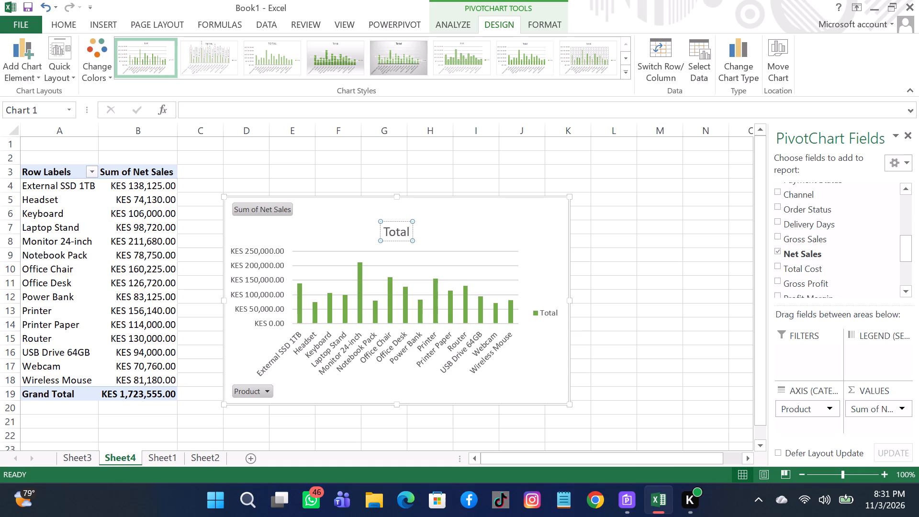
{"action": "key", "text": "BackSpace"}
{"action": "key", "text": "BackSpace"}
{"action": "key", "text": "BackSpace"}
{"action": "key", "text": "BackSpace"}
{"action": "key", "text": "BackSpace"}
{"action": "key", "text": "BackSpace"}
{"action": "key", "text": "BackSpace"}
{"action": "key", "text": "BackSpace"}
{"action": "key", "text": "BackSpace"}
{"action": "key", "text": "BackSpace"}
{"action": "key", "text": "BackSpace"}
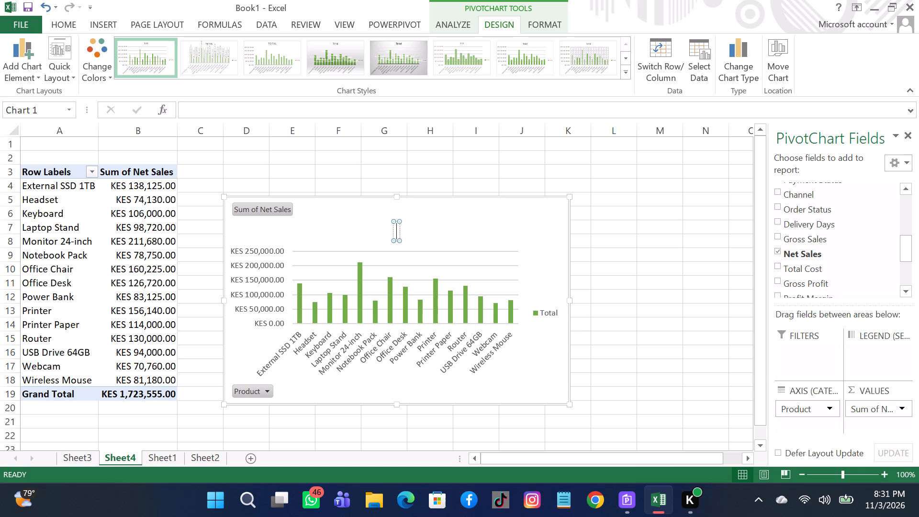
{"action": "key", "text": "n"}
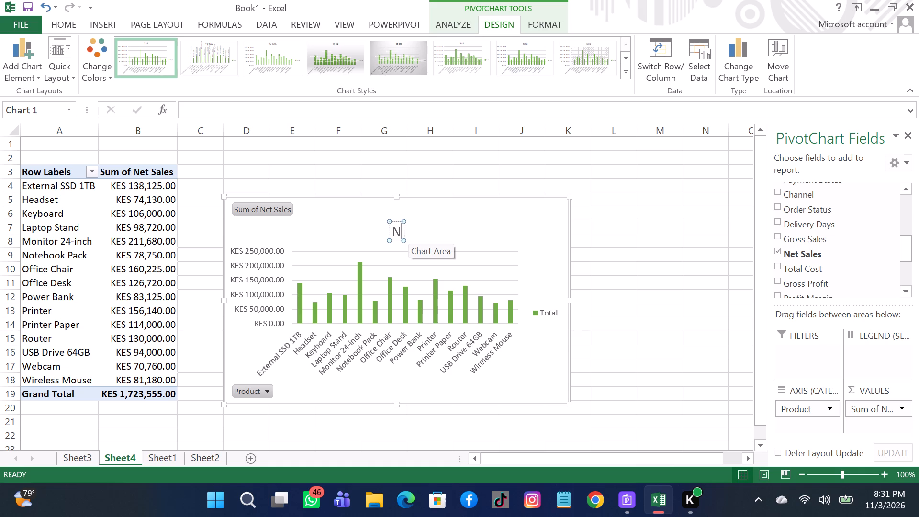
{"action": "key", "text": "e"}
{"action": "type", "text": "t"}
{"action": "key", "text": "space"}
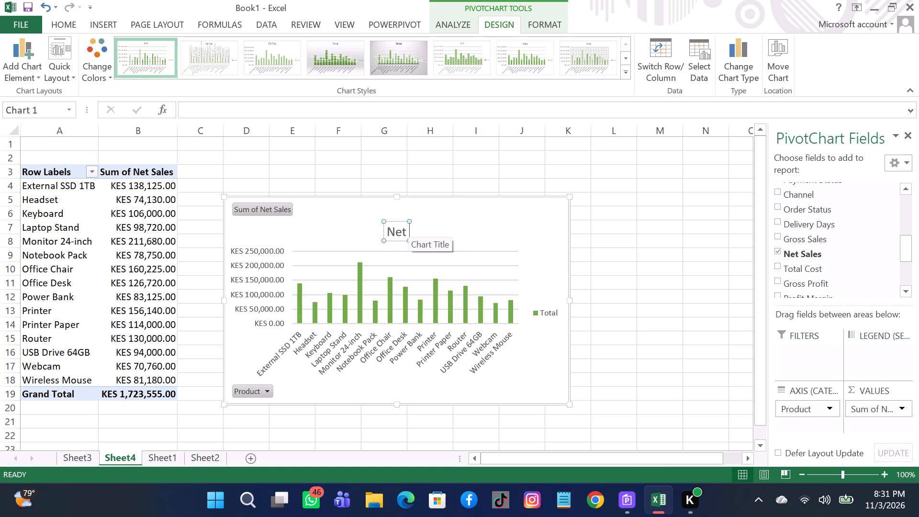
{"action": "key", "text": "s"}
{"action": "type", "text": "ales"}
{"action": "key", "text": "space"}
{"action": "type", "text": "by"}
{"action": "key", "text": "space"}
{"action": "key", "text": "p"}
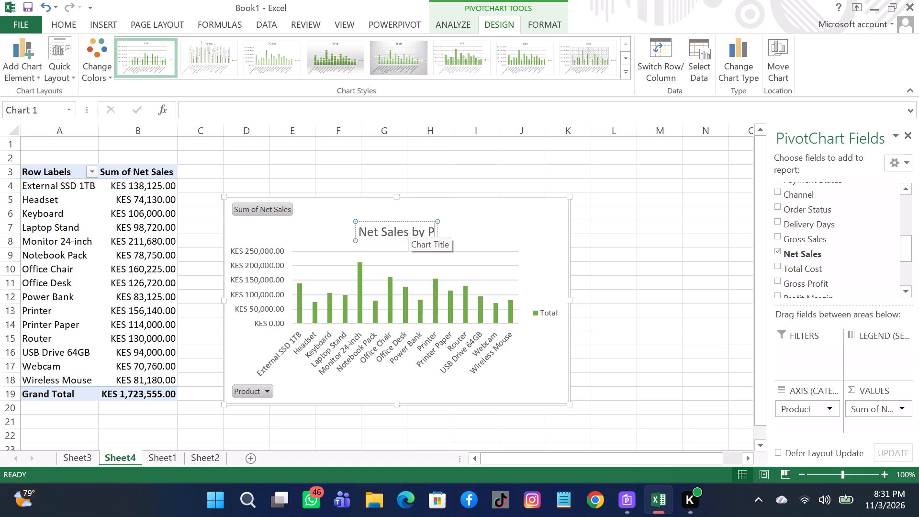
{"action": "type", "text": "ro"}
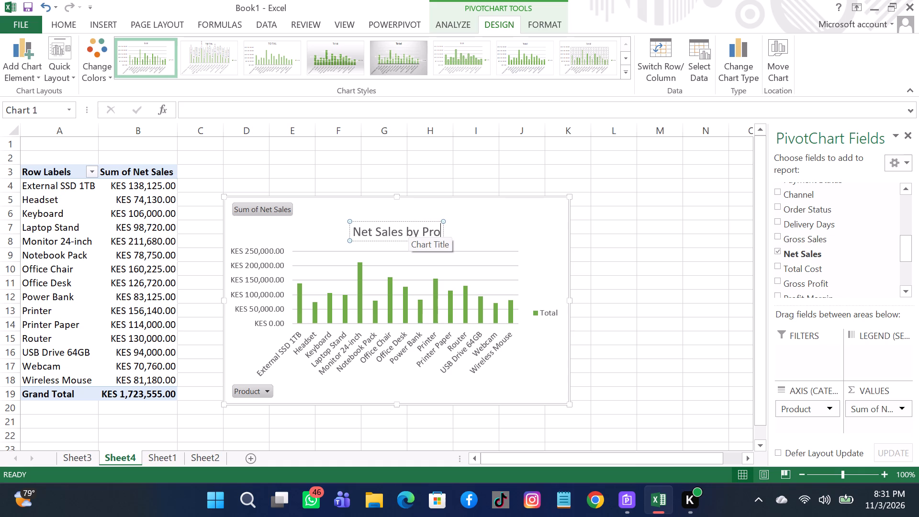
{"action": "type", "text": "duct"}
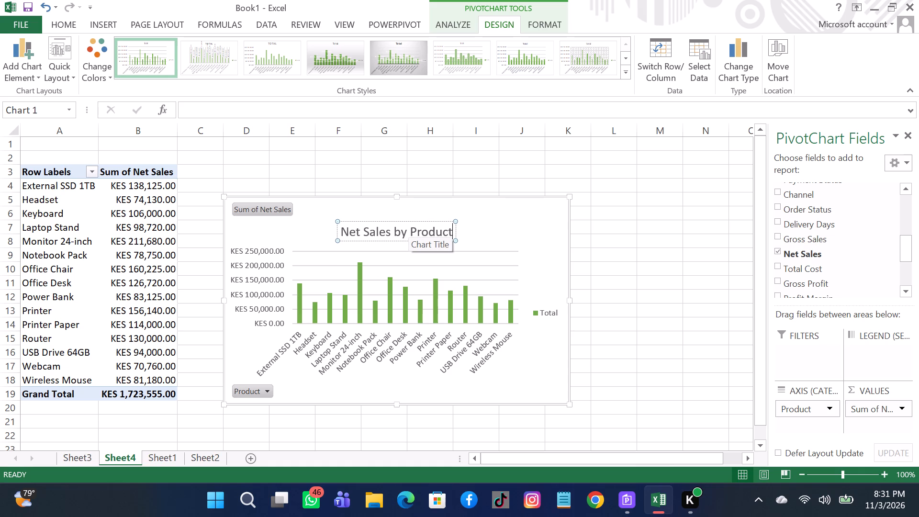
Format the whole PivotChart title as bold with the standard green font colour.
{"action": "left_click_drag", "start_coordinate": [344, 232], "coordinate": [394, 230]}
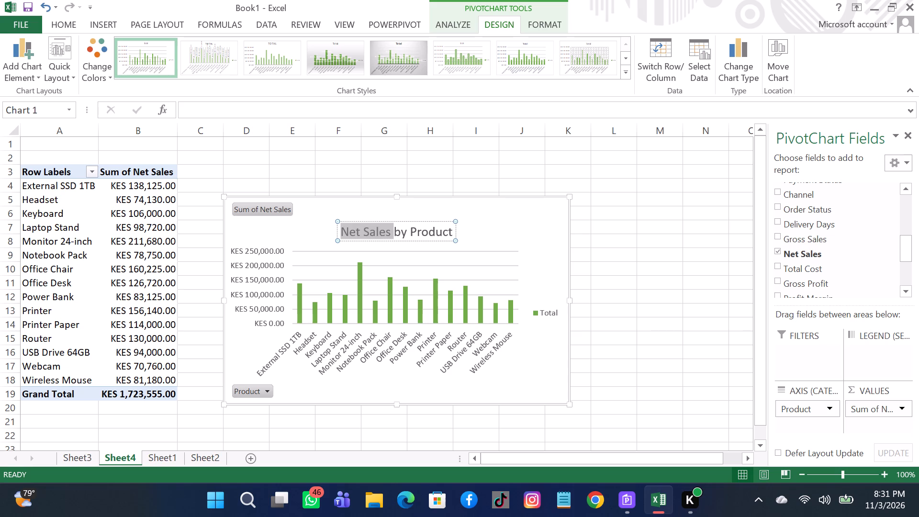
{"action": "left_click_drag", "start_coordinate": [394, 230], "coordinate": [426, 233]}
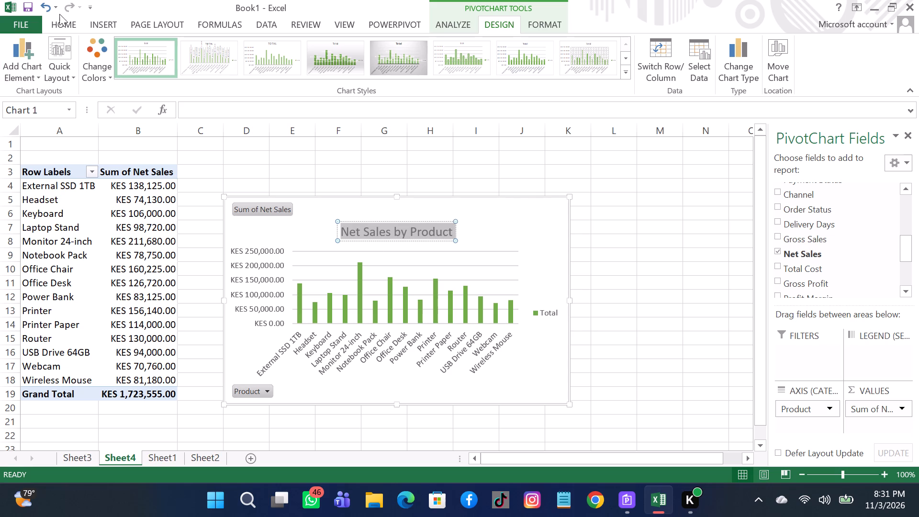
{"action": "left_click", "coordinate": [66, 20]}
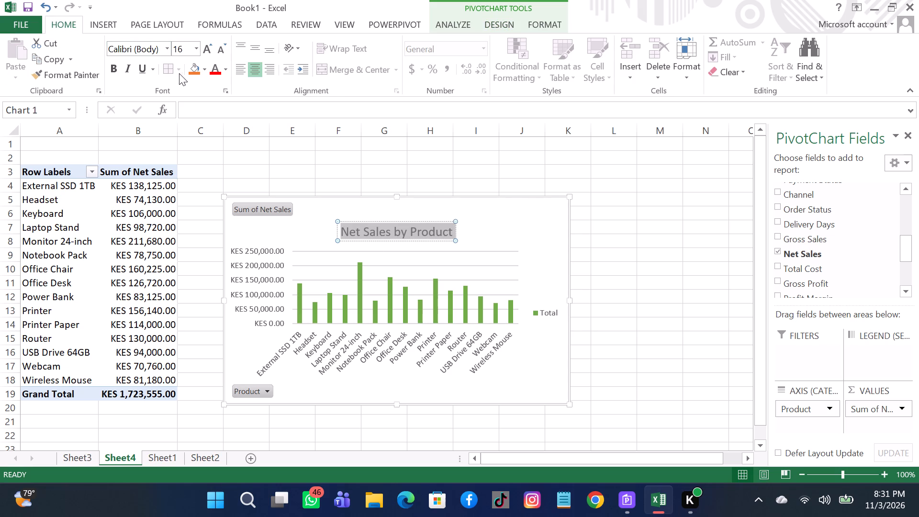
{"action": "left_click", "coordinate": [119, 72]}
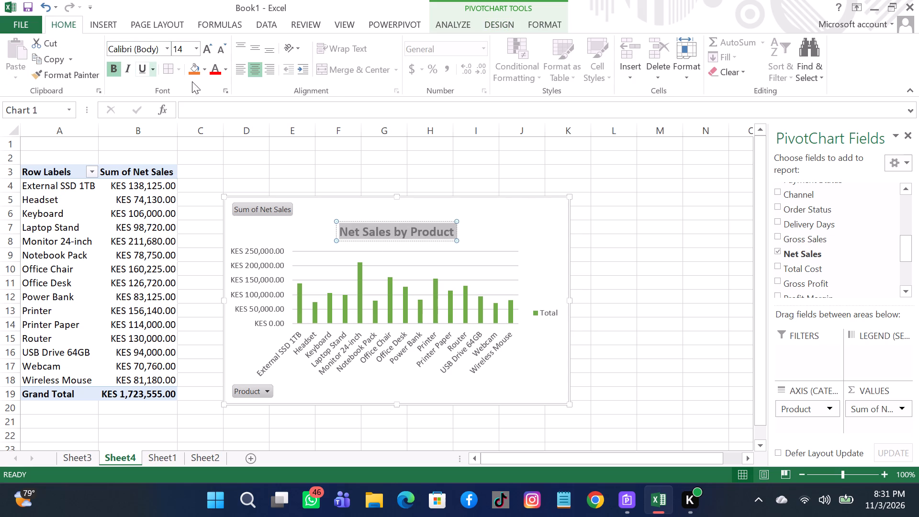
{"action": "left_click", "coordinate": [223, 69]}
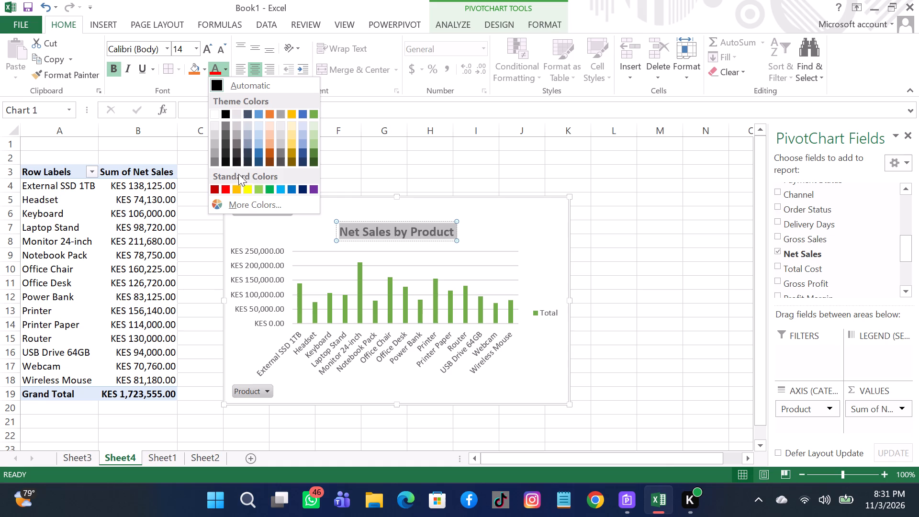
{"action": "left_click", "coordinate": [268, 189]}
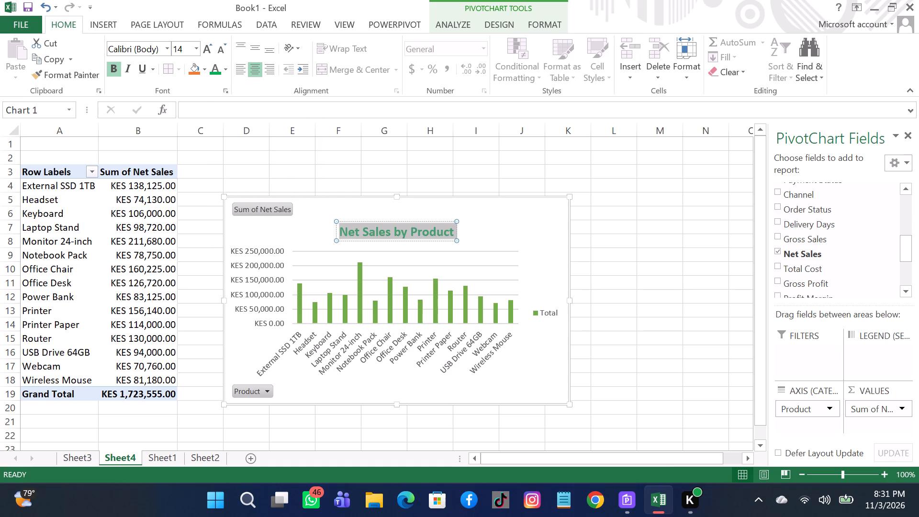
{"action": "left_click", "coordinate": [452, 169]}
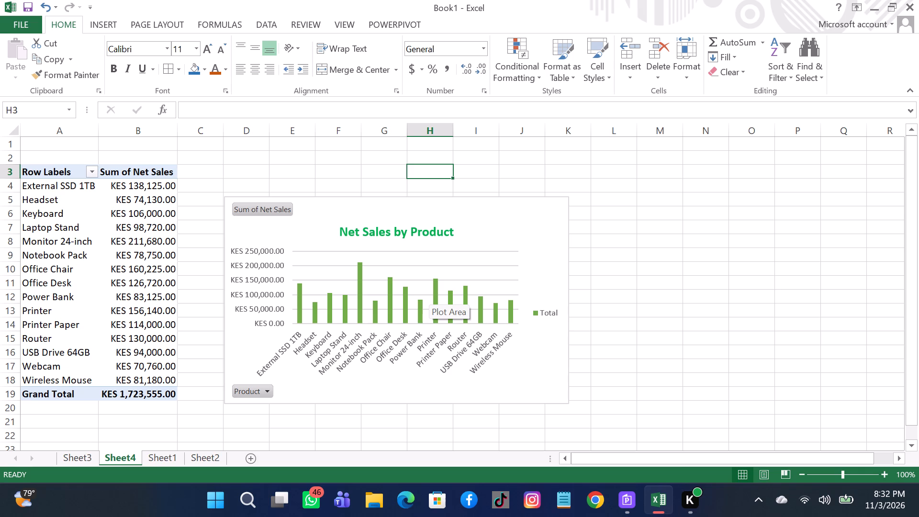
Insert a slicer for the Region field, linked to the Net Sales by Product PivotChart.
{"action": "left_click", "coordinate": [394, 263]}
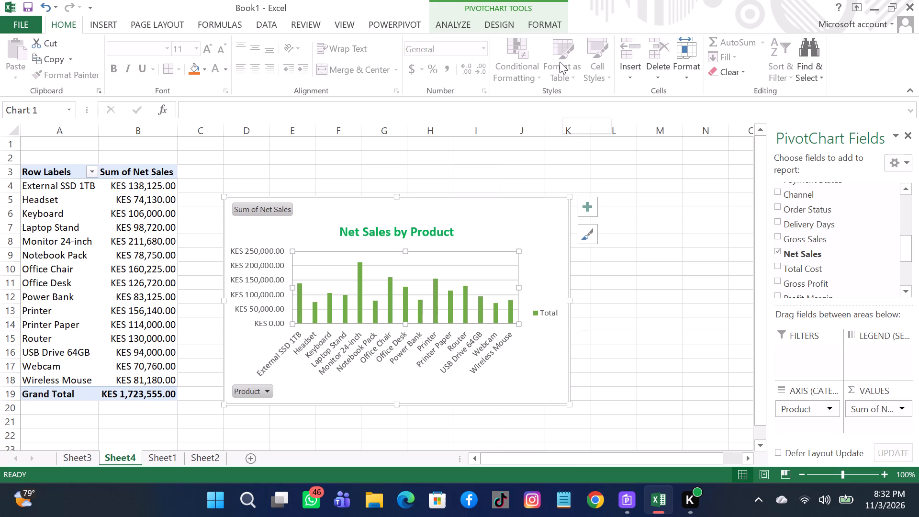
{"action": "left_click", "coordinate": [457, 24]}
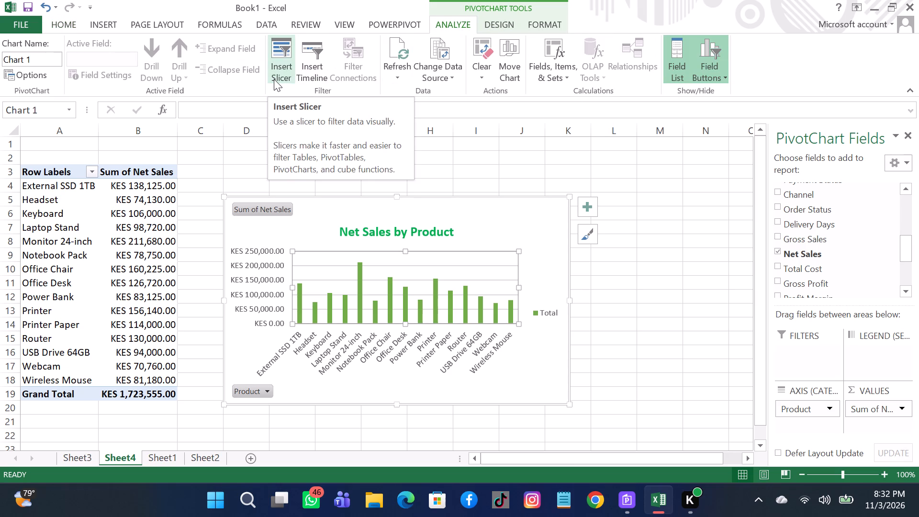
{"action": "left_click", "coordinate": [274, 79]}
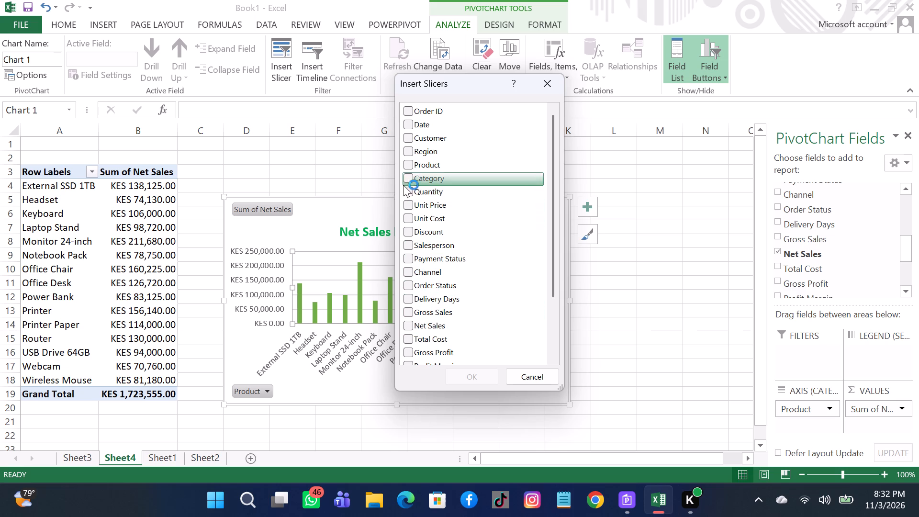
{"action": "left_click", "coordinate": [406, 152]}
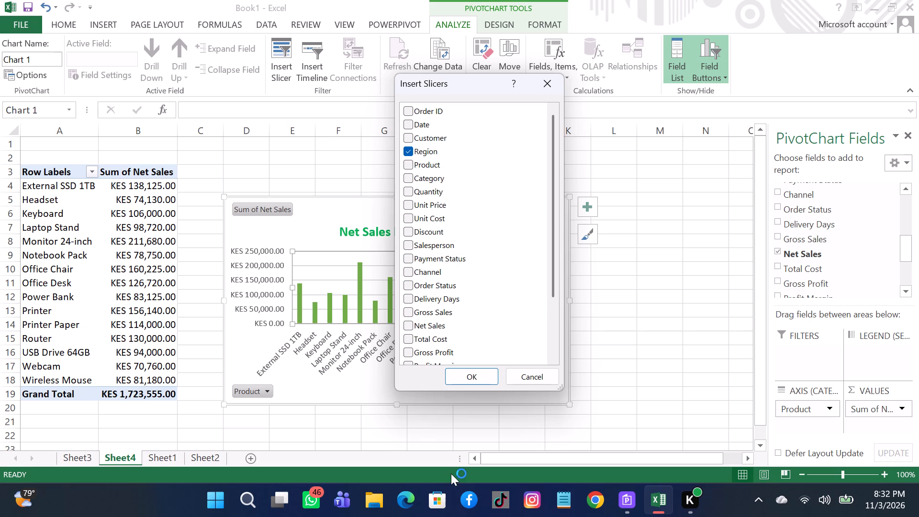
{"action": "left_click", "coordinate": [477, 371]}
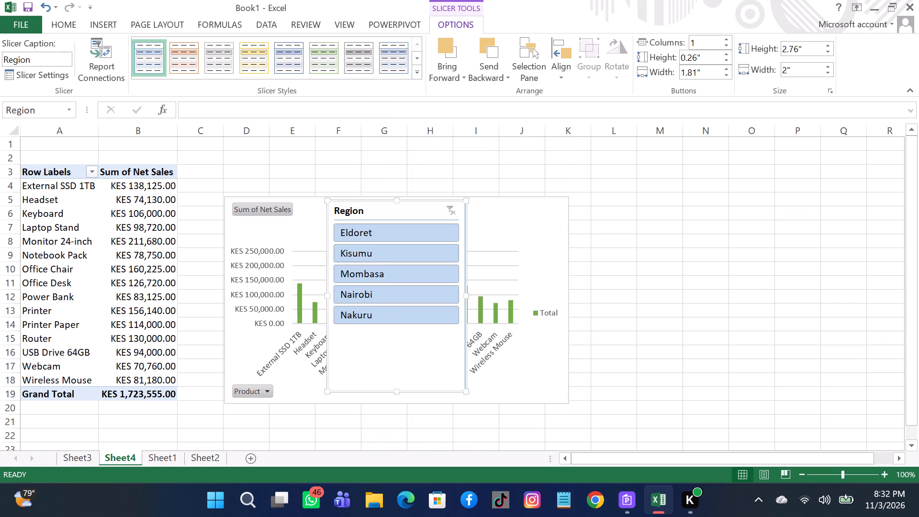
Move the Region slicer off the chart so it sits directly against the chart's right edge.
{"action": "left_click_drag", "start_coordinate": [398, 369], "coordinate": [511, 359]}
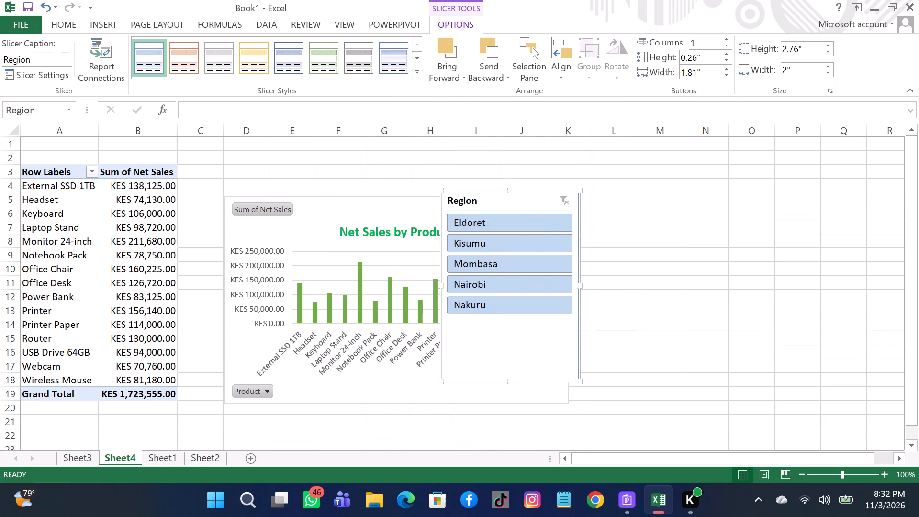
{"action": "left_click_drag", "start_coordinate": [539, 359], "coordinate": [726, 361]}
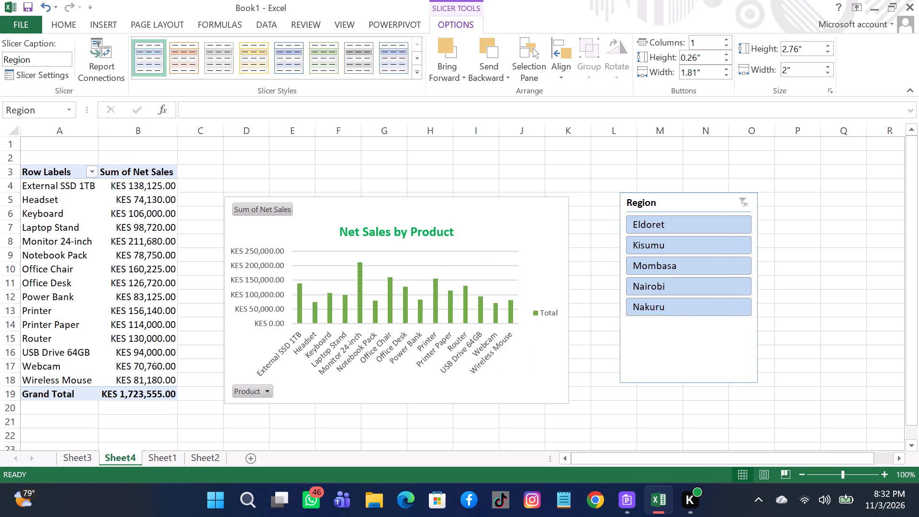
{"action": "left_click_drag", "start_coordinate": [726, 361], "coordinate": [668, 369]}
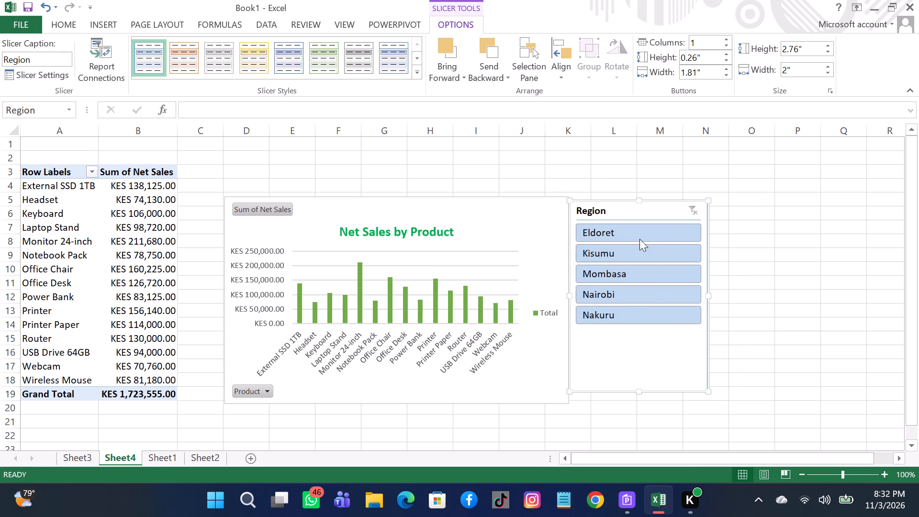
Use the Region slicer to view product sales for Eldoret, Kisumu, Mombasa, Nairobi and Nakuru in turn, ending back on Nairobi.
{"action": "left_click", "coordinate": [637, 234]}
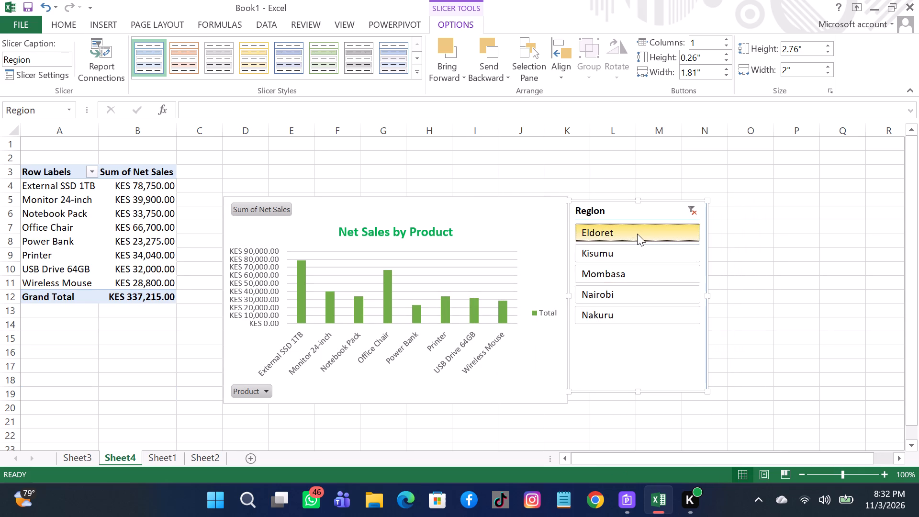
{"action": "left_click", "coordinate": [637, 249]}
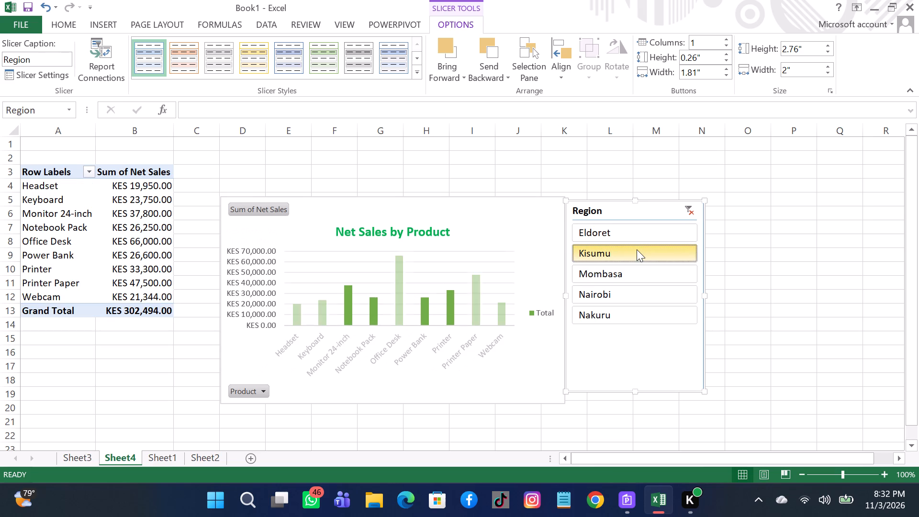
{"action": "left_click", "coordinate": [639, 275]}
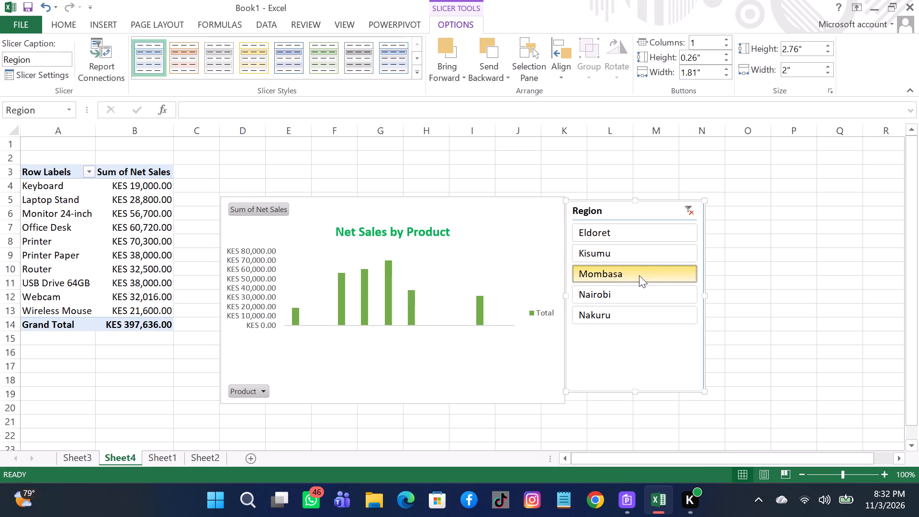
{"action": "left_click", "coordinate": [617, 295]}
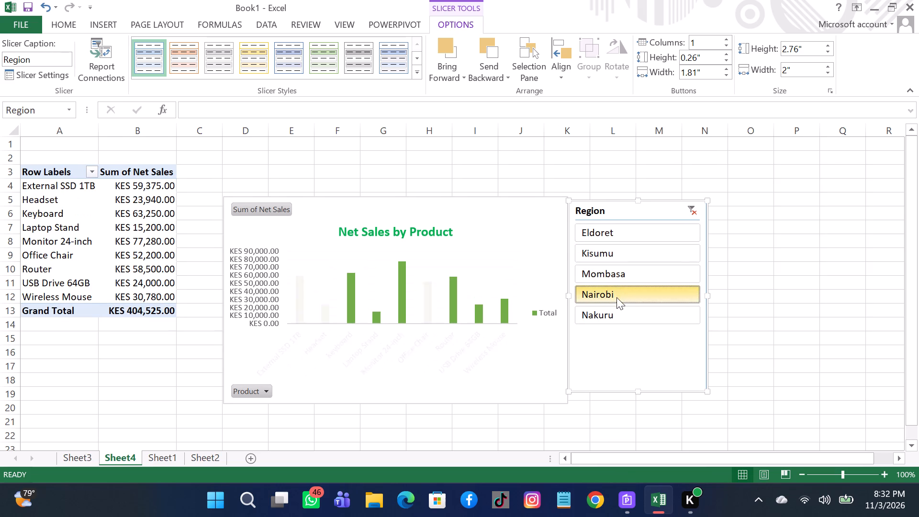
{"action": "left_click", "coordinate": [609, 312]}
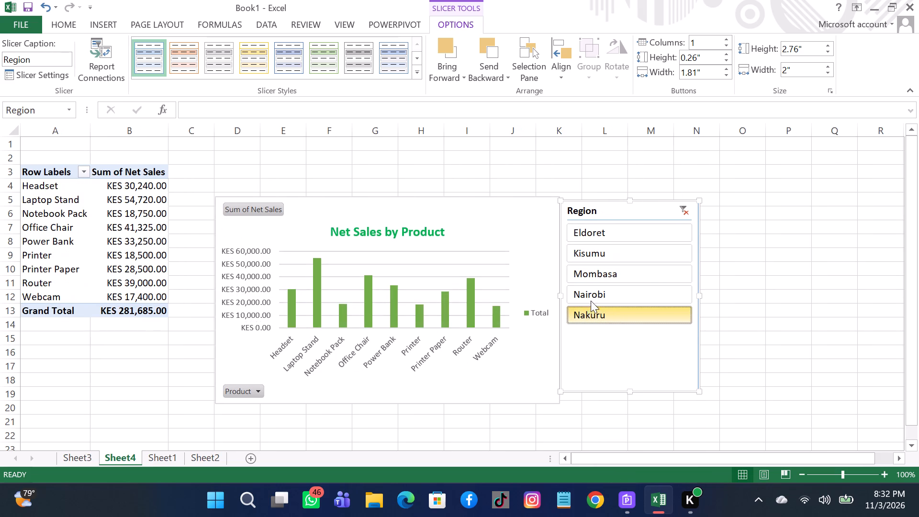
{"action": "left_click", "coordinate": [592, 291]}
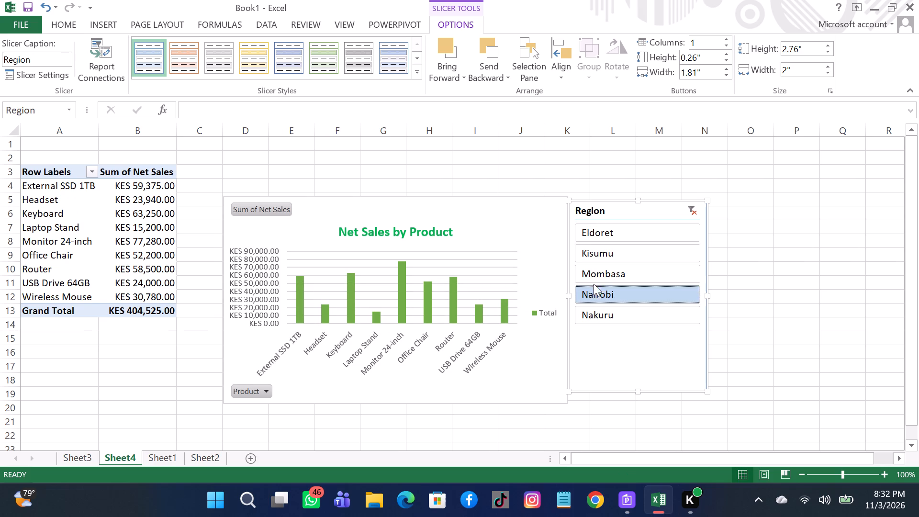
Use the Region slicer to view product sales for Mombasa, Kisumu, Eldoret and Nairobi, ending with the region filter cleared.
{"action": "left_click", "coordinate": [594, 278]}
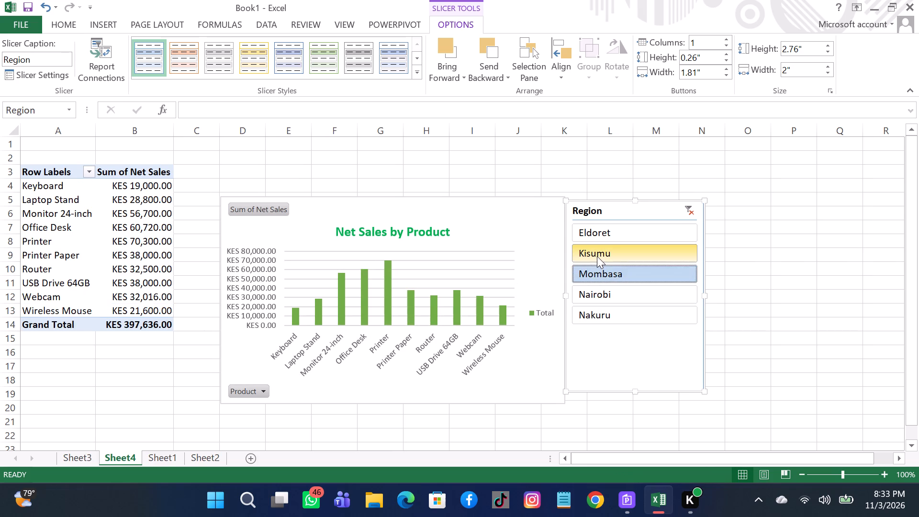
{"action": "left_click", "coordinate": [597, 253]}
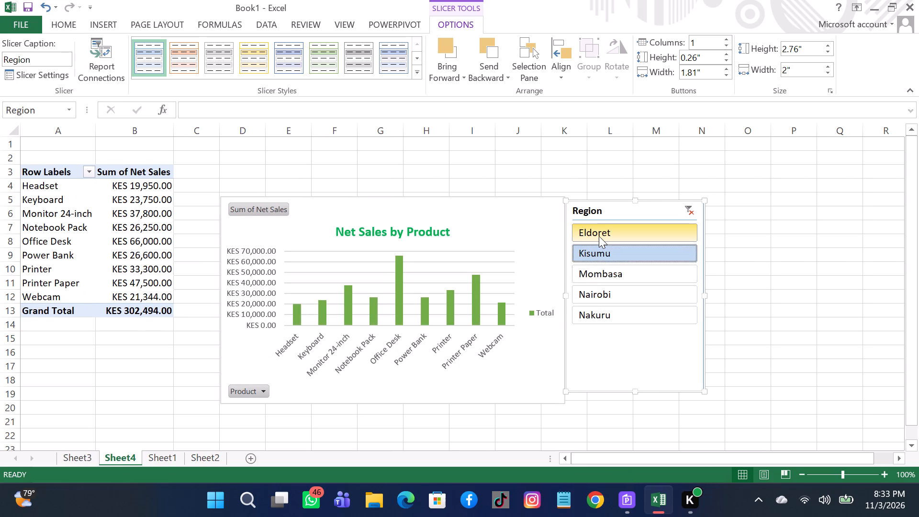
{"action": "left_click", "coordinate": [599, 236]}
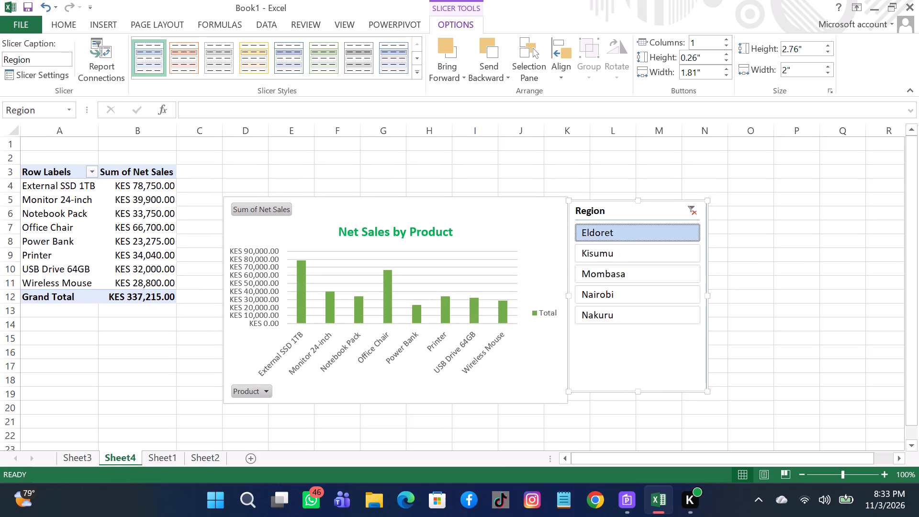
{"action": "left_click", "coordinate": [692, 209]}
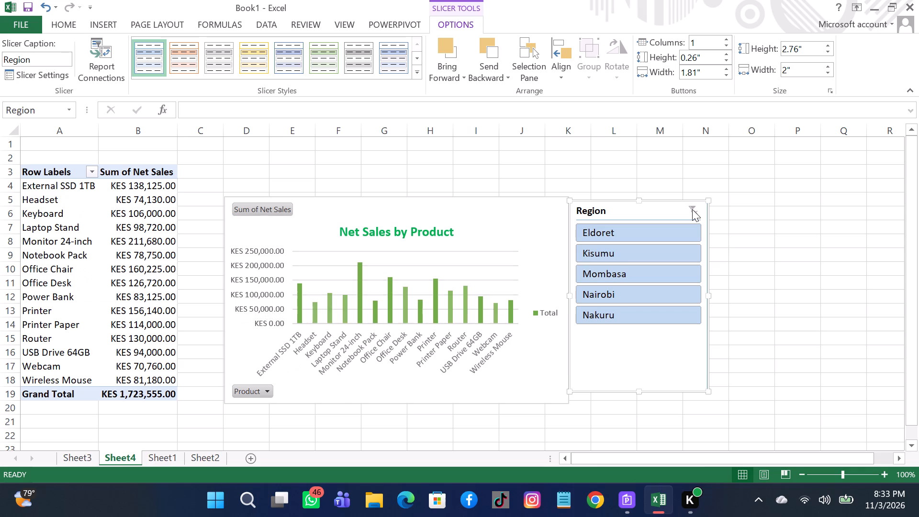
{"action": "left_click", "coordinate": [613, 287]}
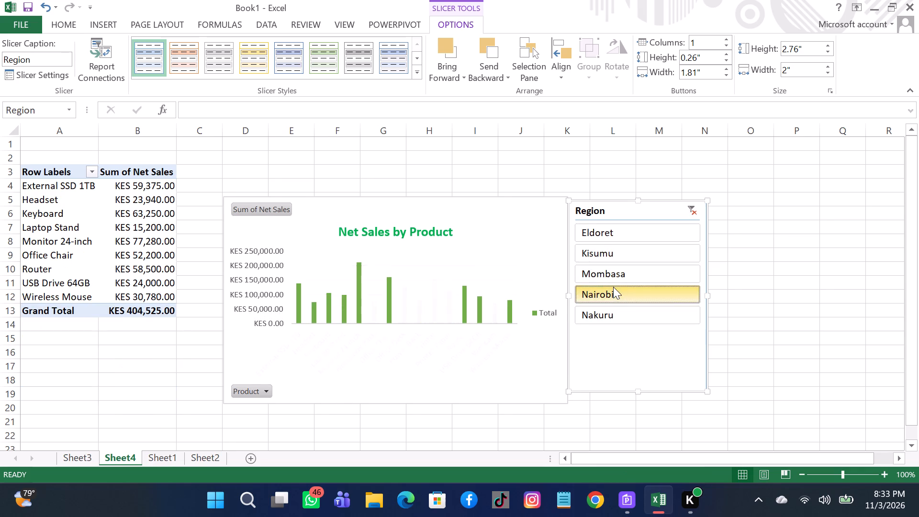
{"action": "left_click", "coordinate": [696, 212]}
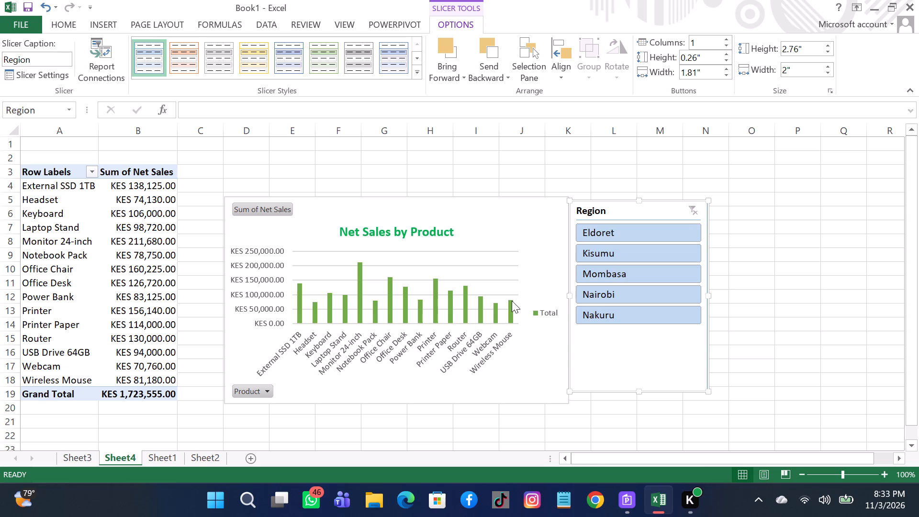
Create a new PivotTable from the sales data table Table1 on Sheet1, placed on a new worksheet.
{"action": "left_click", "coordinate": [158, 455]}
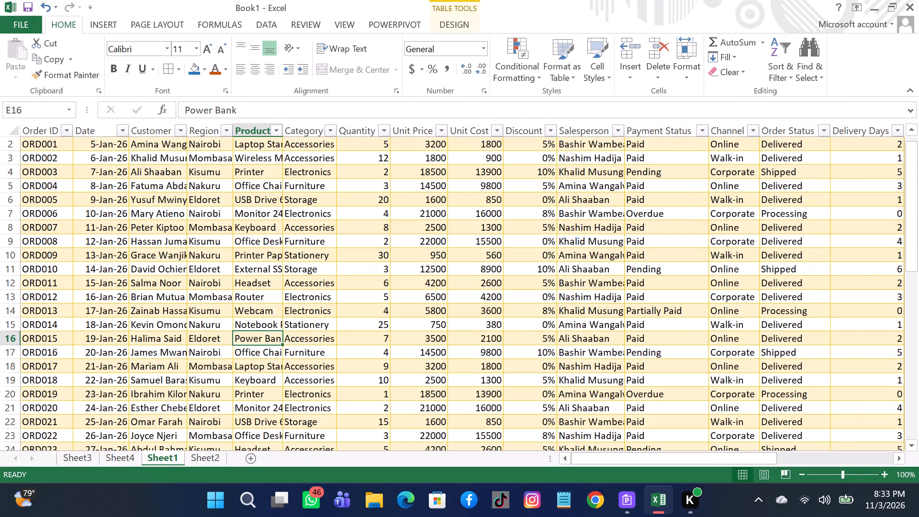
{"action": "left_click", "coordinate": [208, 360]}
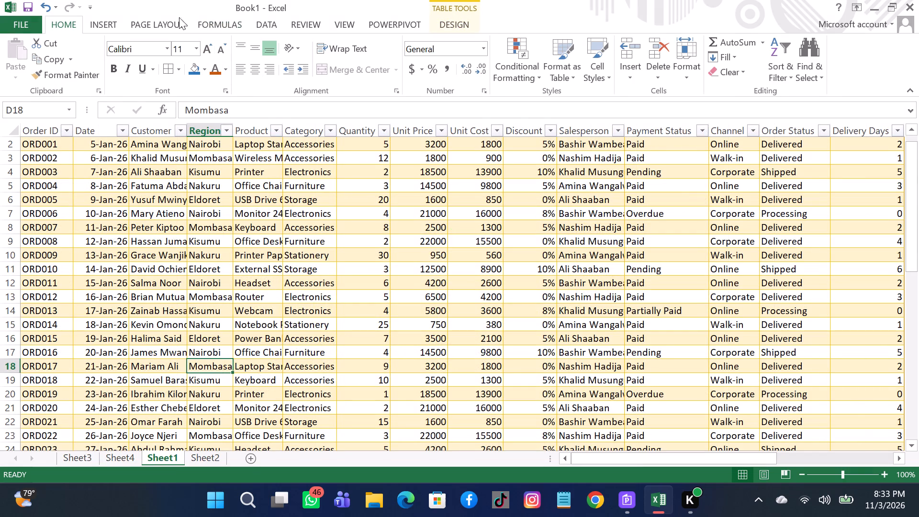
{"action": "left_click", "coordinate": [113, 20]}
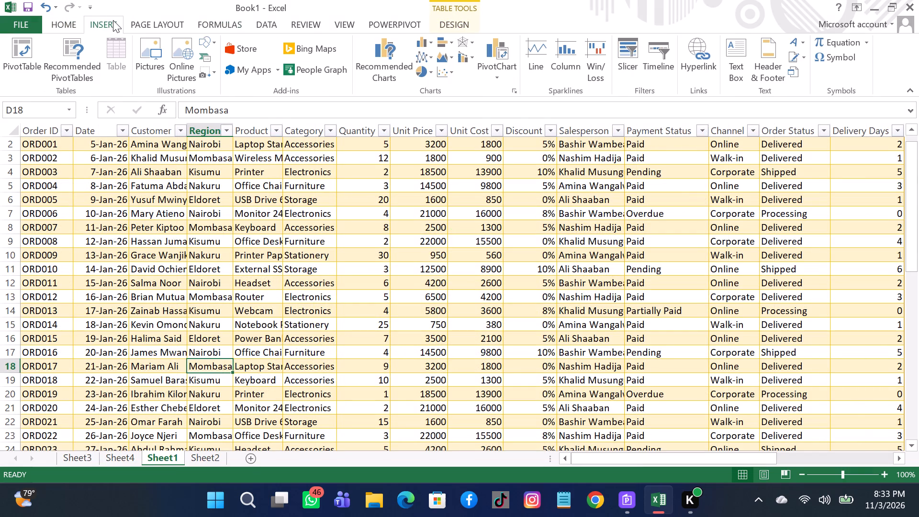
{"action": "left_click", "coordinate": [37, 58]}
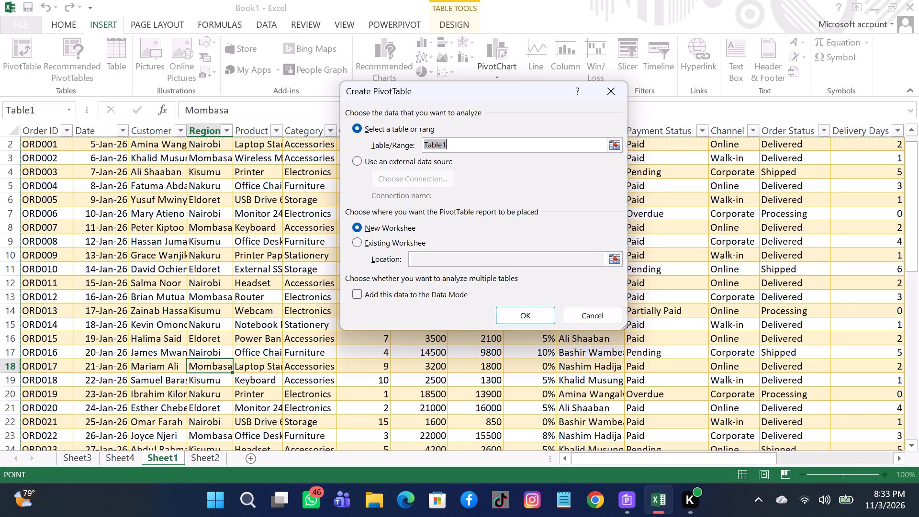
{"action": "left_click", "coordinate": [523, 310]}
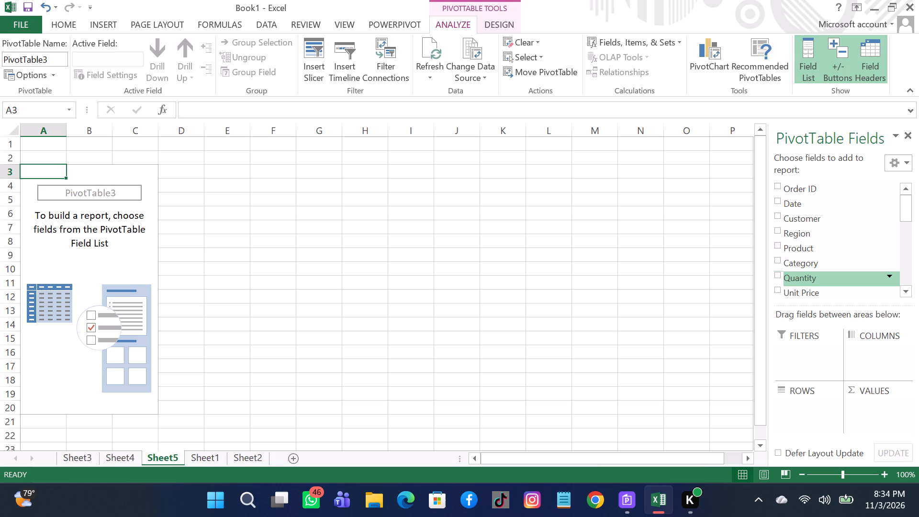
Add the Salesperson field to the new PivotTable as row labels.
{"action": "scroll", "coordinate": [801, 265], "scroll_direction": "down", "scroll_amount": 1}
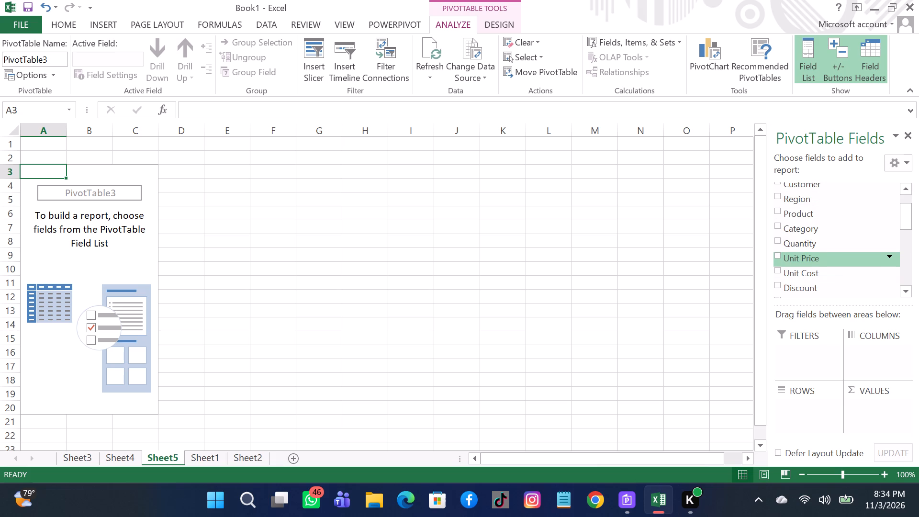
{"action": "scroll", "coordinate": [801, 265], "scroll_direction": "down", "scroll_amount": 1}
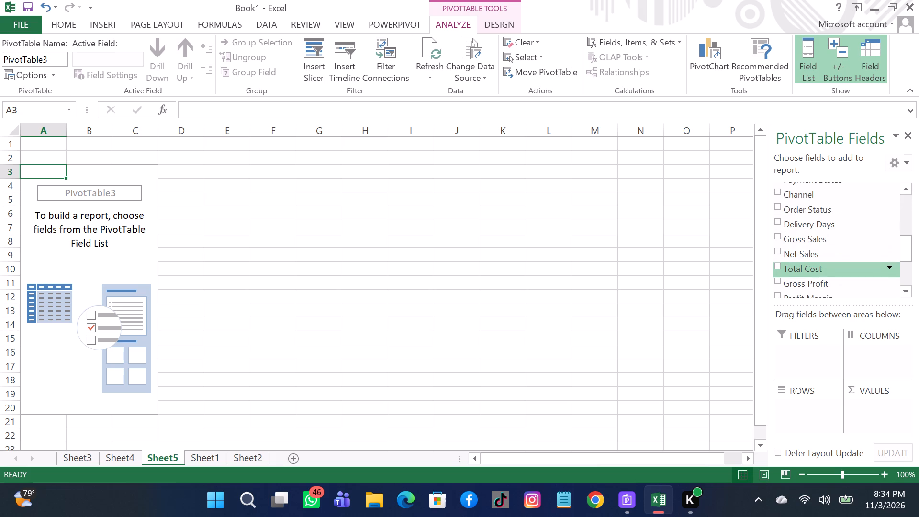
{"action": "scroll", "coordinate": [801, 265], "scroll_direction": "down", "scroll_amount": 2}
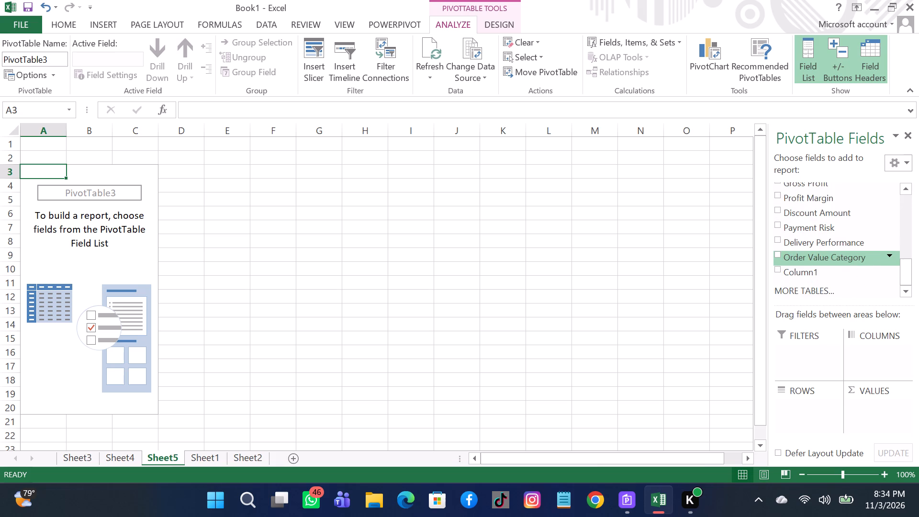
{"action": "scroll", "coordinate": [801, 265], "scroll_direction": "down", "scroll_amount": 1}
{"action": "scroll", "coordinate": [801, 265], "scroll_direction": "up", "scroll_amount": 2}
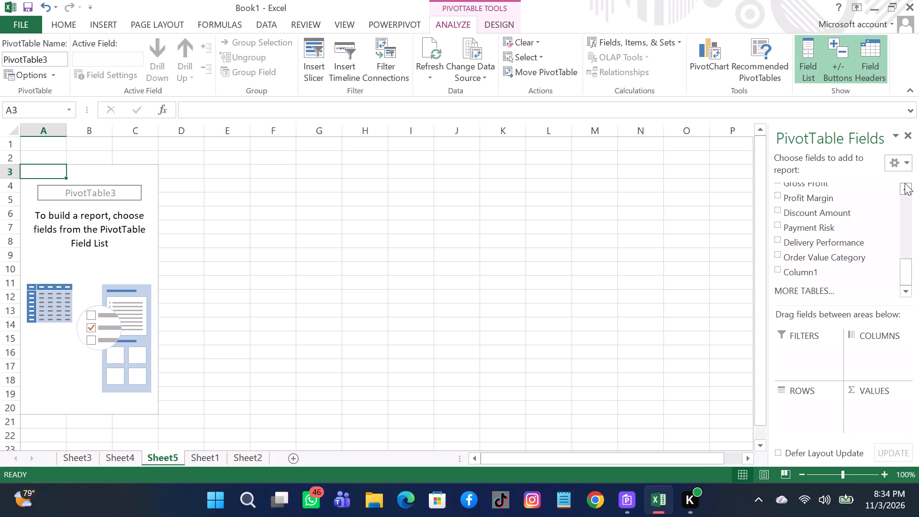
{"action": "left_click", "coordinate": [905, 183]}
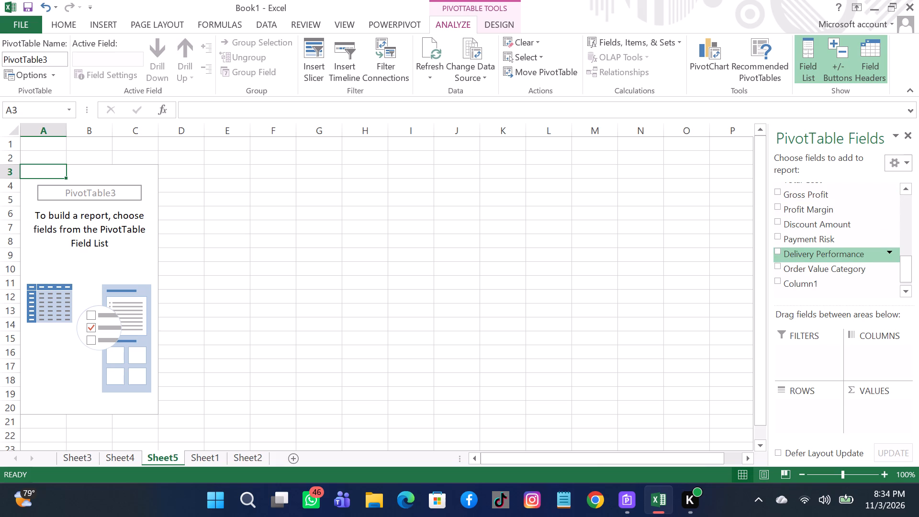
{"action": "left_click", "coordinate": [908, 191]}
{"action": "left_click", "coordinate": [908, 191]}
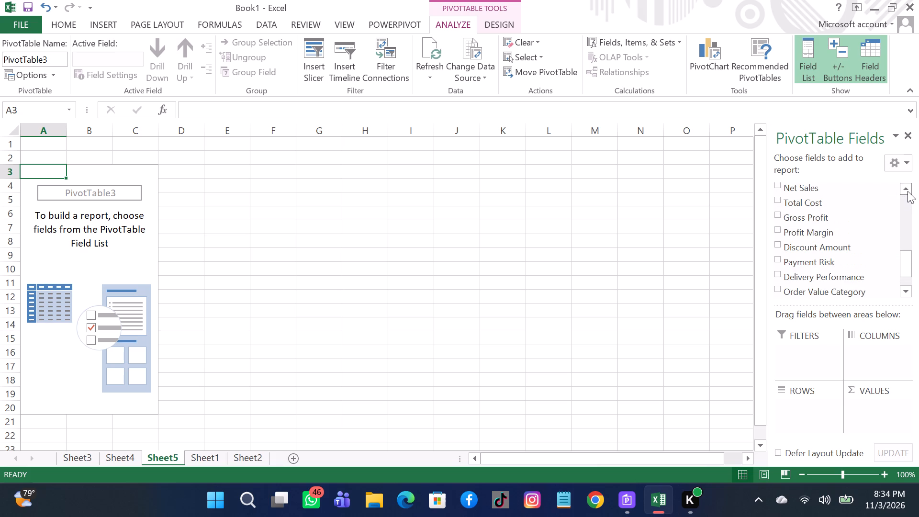
{"action": "left_click", "coordinate": [908, 191]}
{"action": "left_click", "coordinate": [908, 191]}
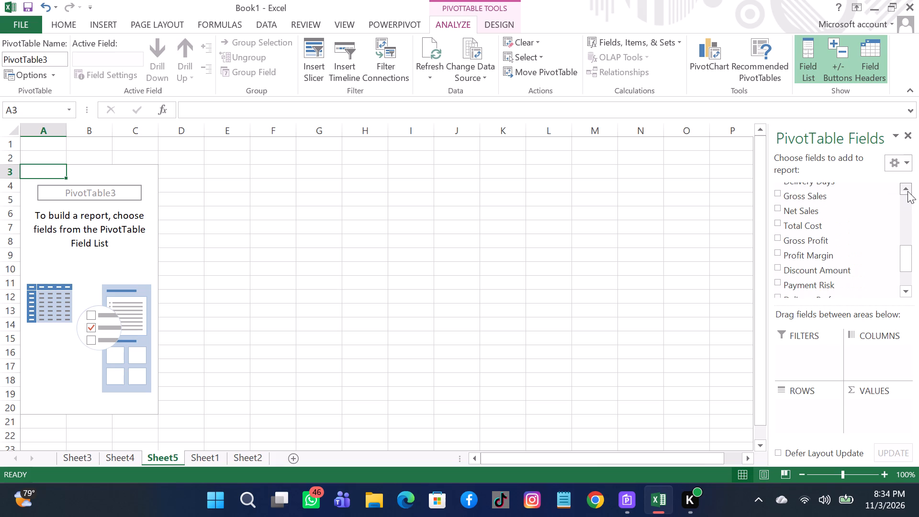
{"action": "left_click", "coordinate": [908, 191]}
{"action": "left_click", "coordinate": [908, 191]}
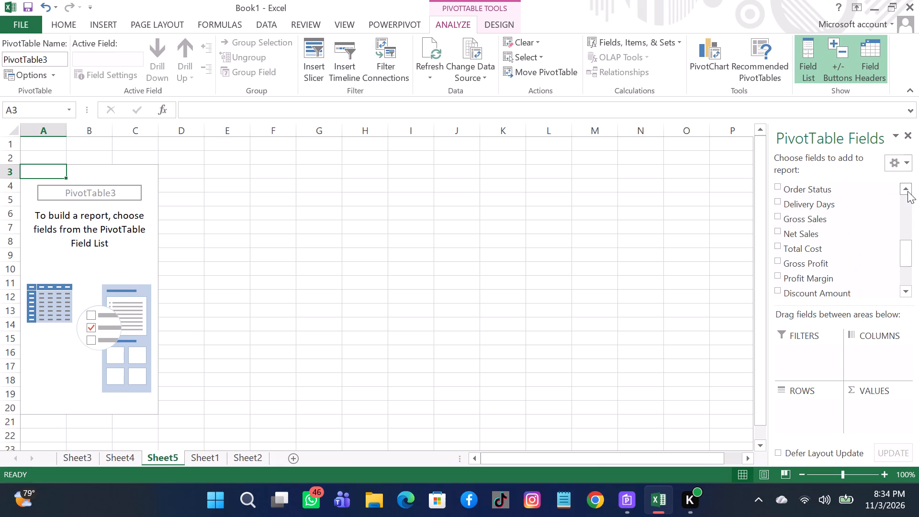
{"action": "left_click", "coordinate": [908, 191]}
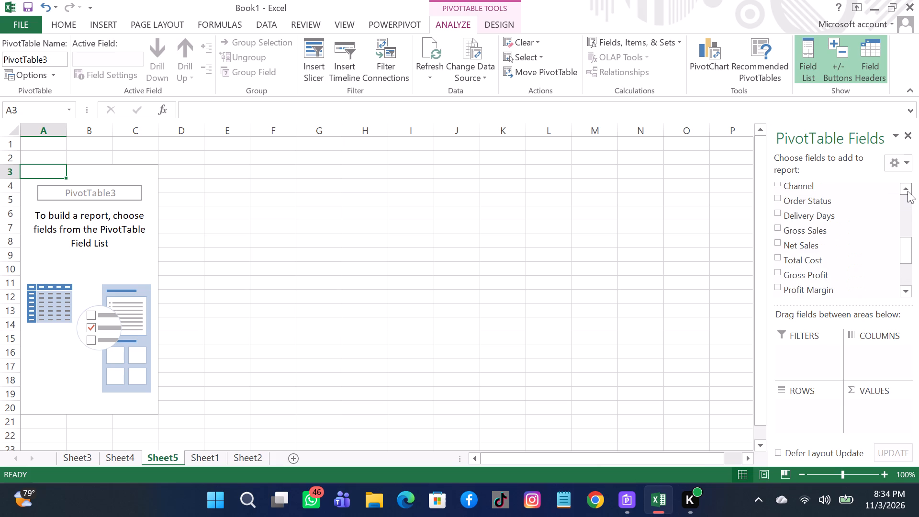
{"action": "left_click", "coordinate": [908, 191]}
{"action": "left_click", "coordinate": [908, 191]}
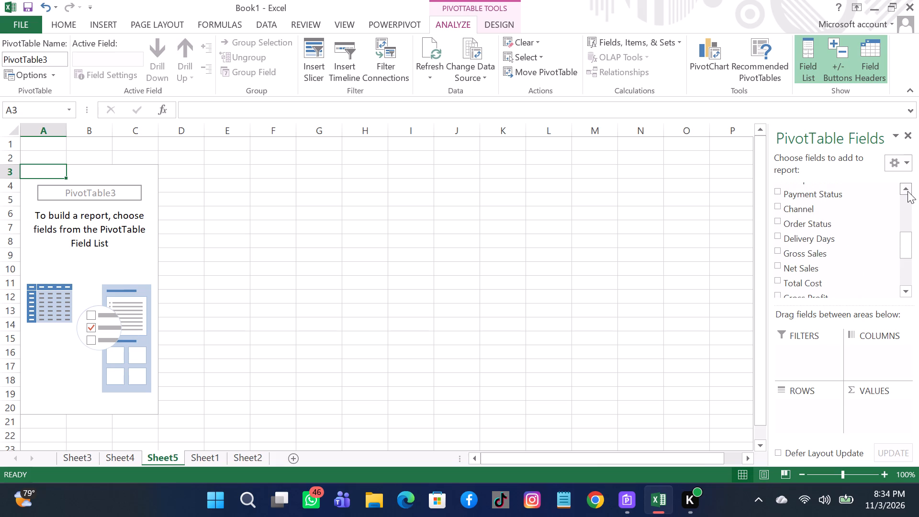
{"action": "left_click", "coordinate": [908, 191]}
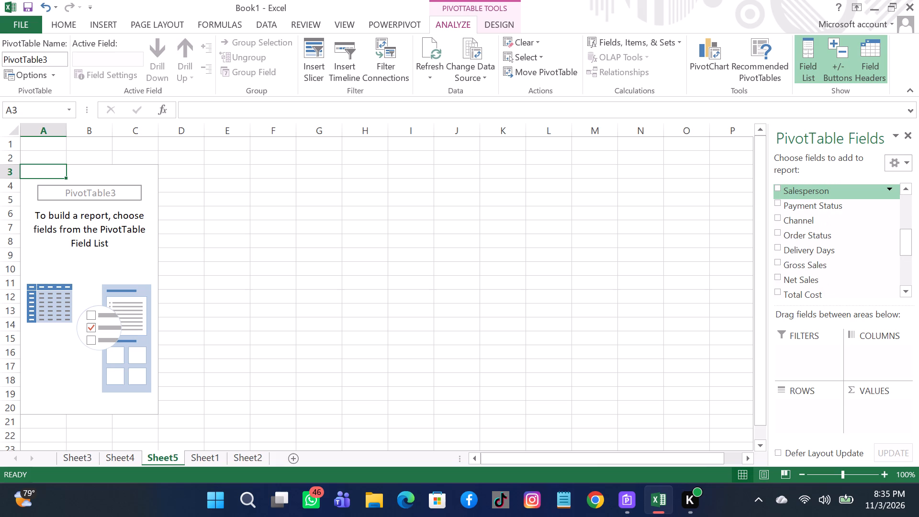
{"action": "right_click", "coordinate": [841, 195]}
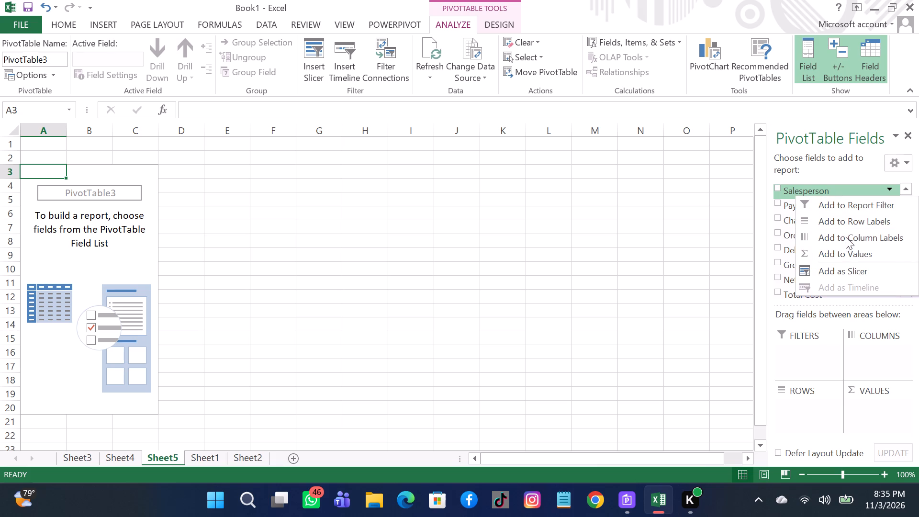
{"action": "left_click", "coordinate": [845, 225]}
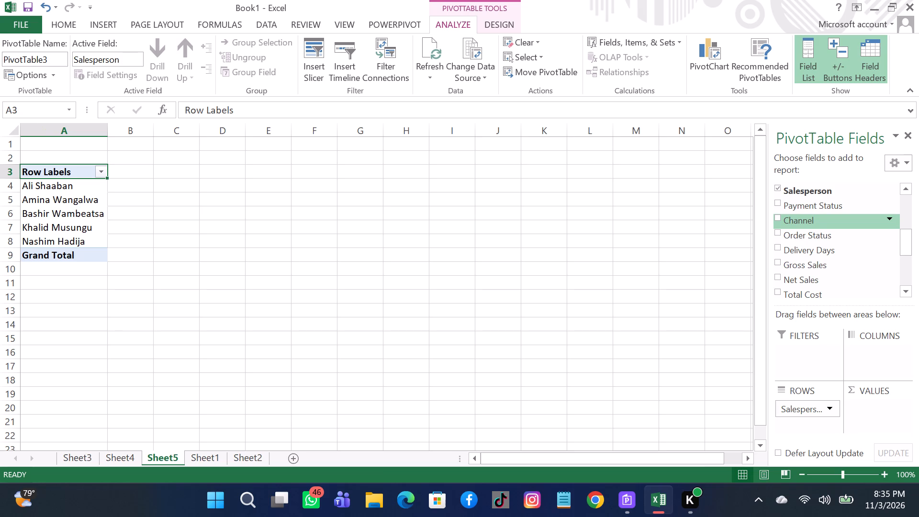
Add the Net Sales and Gross Profit fields to the PivotTable as summed values.
{"action": "right_click", "coordinate": [812, 283]}
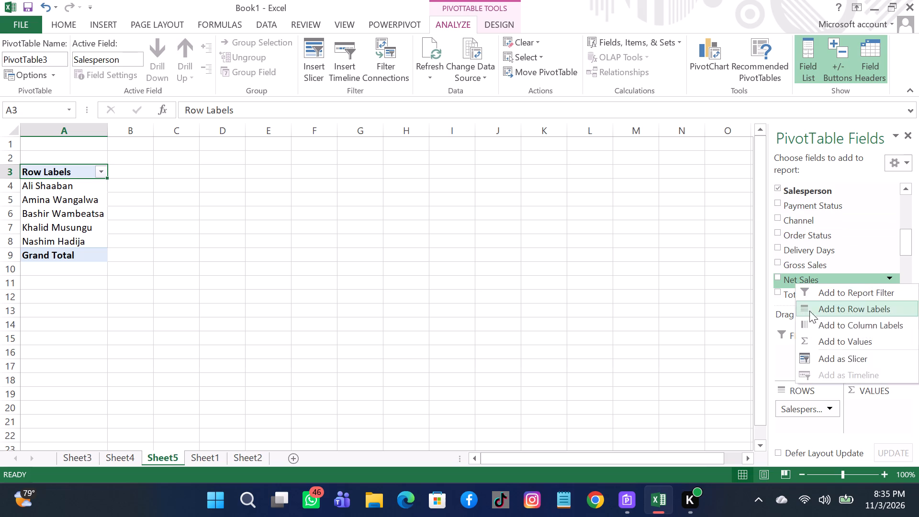
{"action": "left_click", "coordinate": [836, 347]}
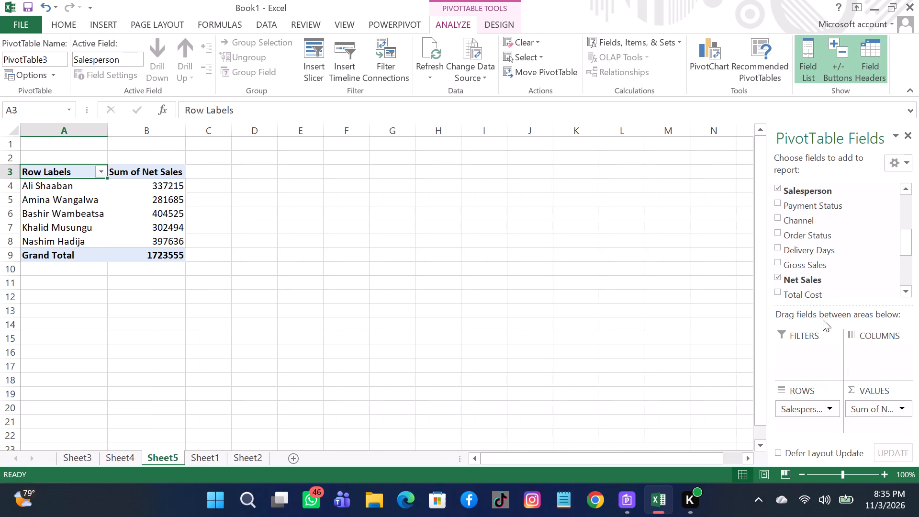
{"action": "scroll", "coordinate": [809, 271], "scroll_direction": "down", "scroll_amount": 1}
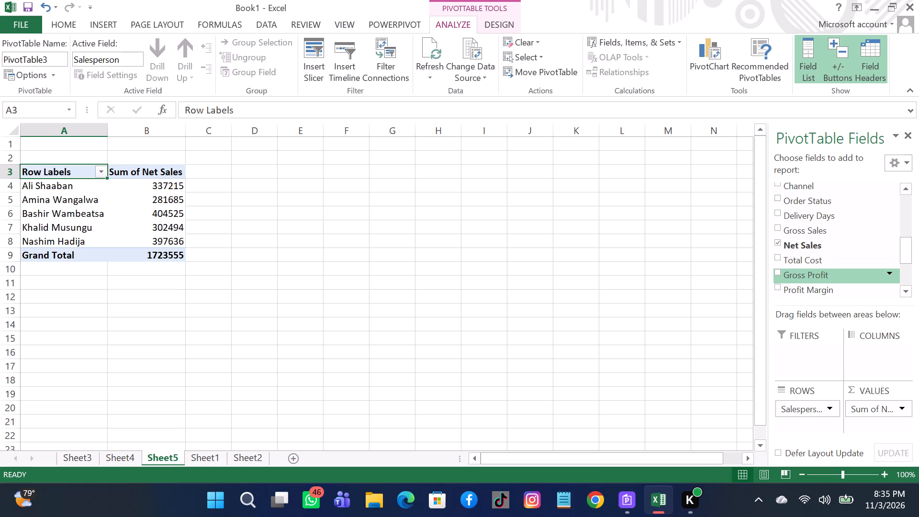
{"action": "scroll", "coordinate": [809, 271], "scroll_direction": "down", "scroll_amount": 1}
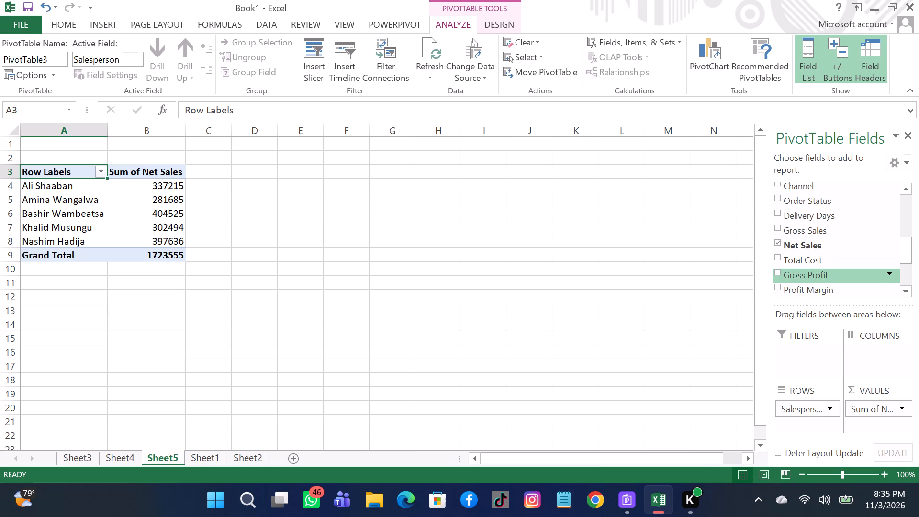
{"action": "right_click", "coordinate": [809, 272]}
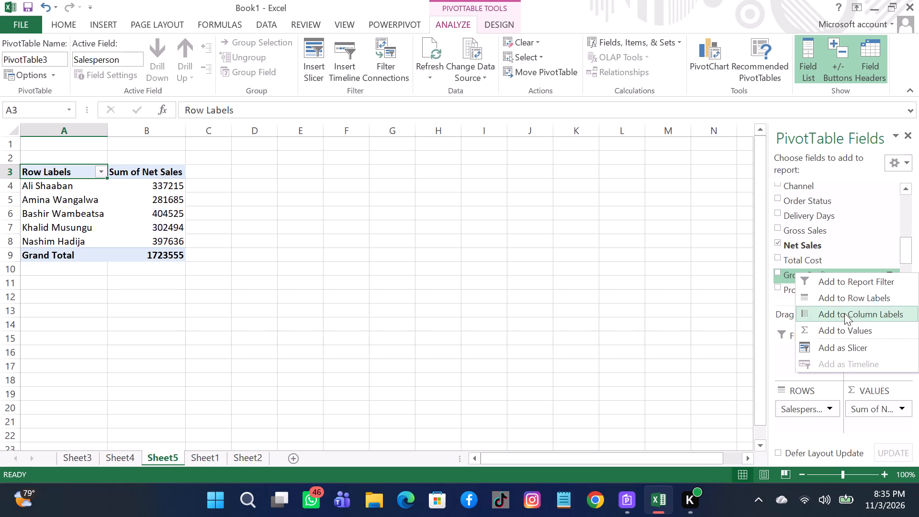
{"action": "left_click", "coordinate": [841, 330]}
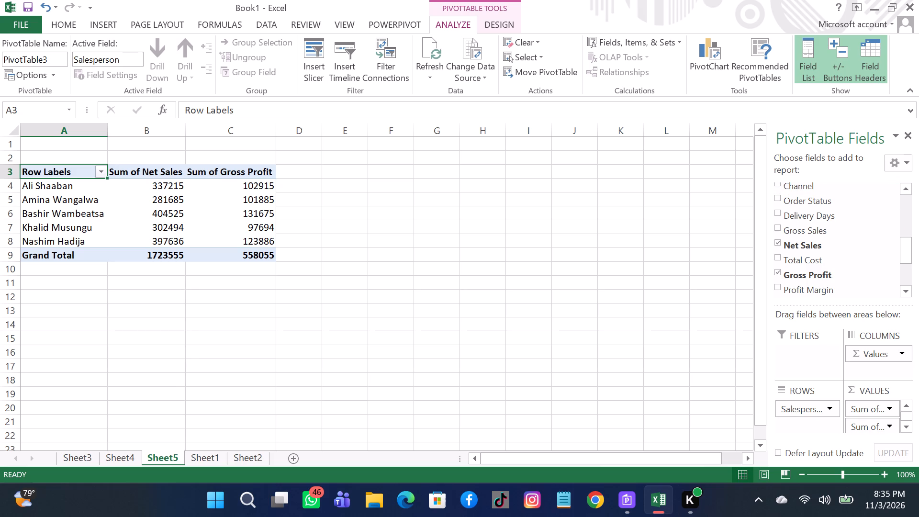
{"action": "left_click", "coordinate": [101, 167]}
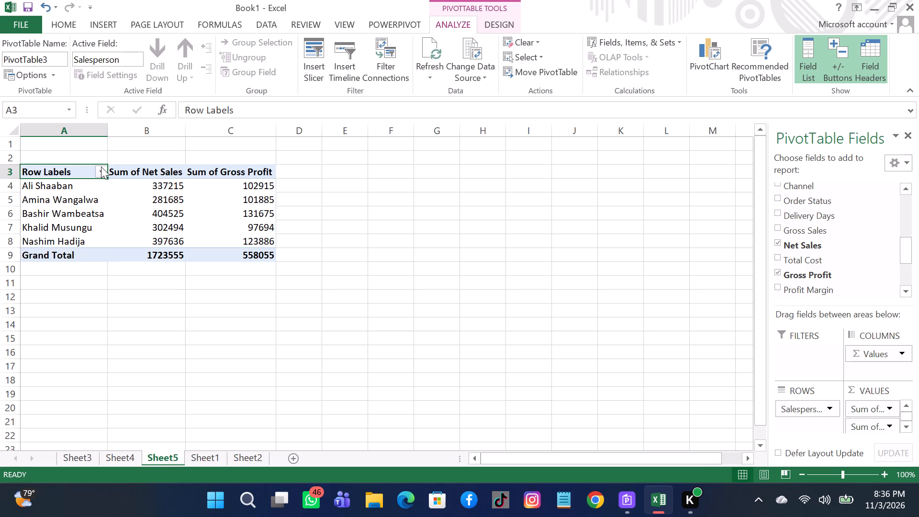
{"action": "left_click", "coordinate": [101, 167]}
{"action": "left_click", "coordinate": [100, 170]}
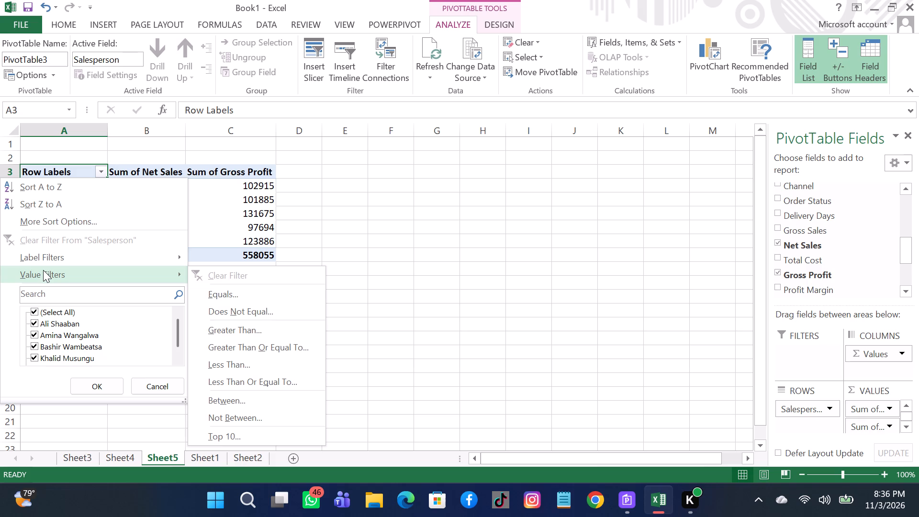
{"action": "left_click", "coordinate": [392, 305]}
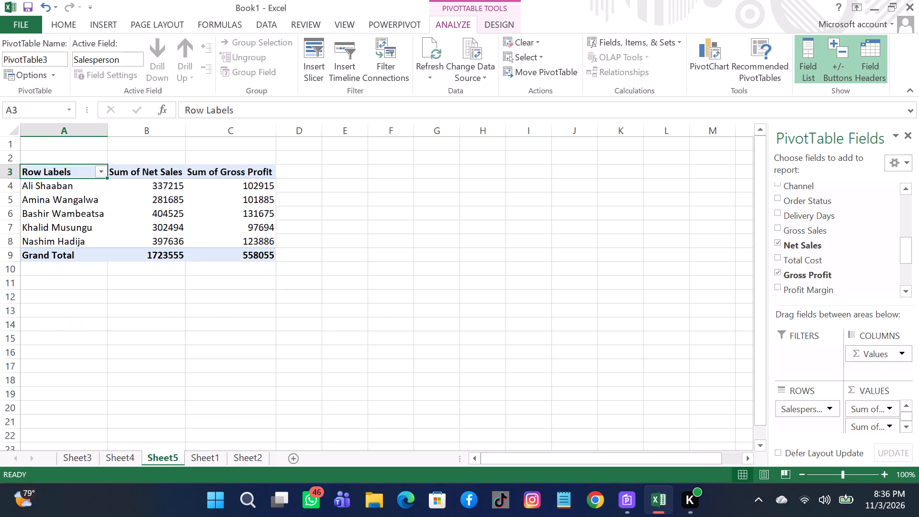
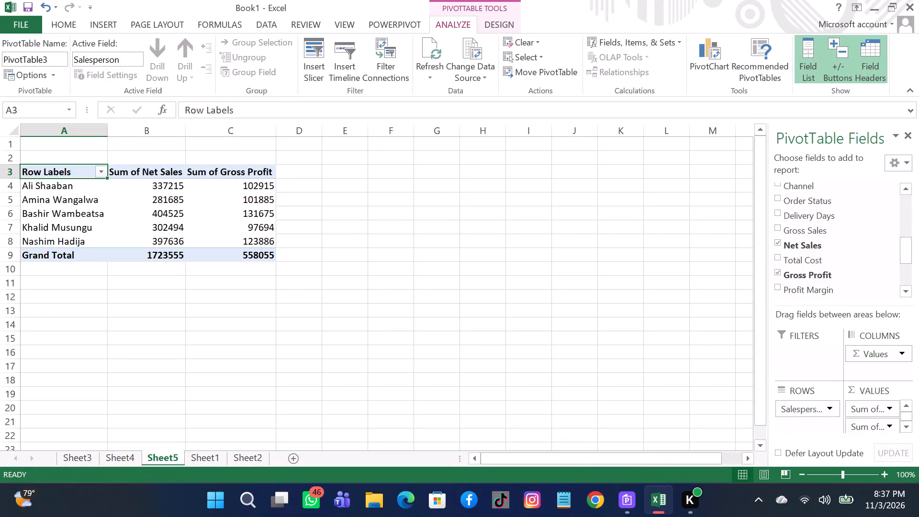
Insert a clustered column PivotChart from the salesperson PivotTable and place it beside the table, clear of its data.
{"action": "left_click", "coordinate": [250, 228]}
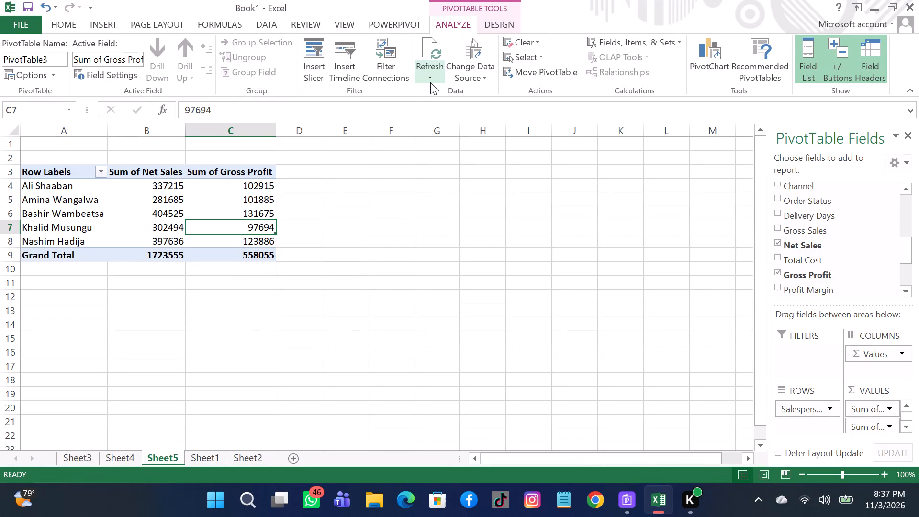
{"action": "left_click", "coordinate": [459, 22]}
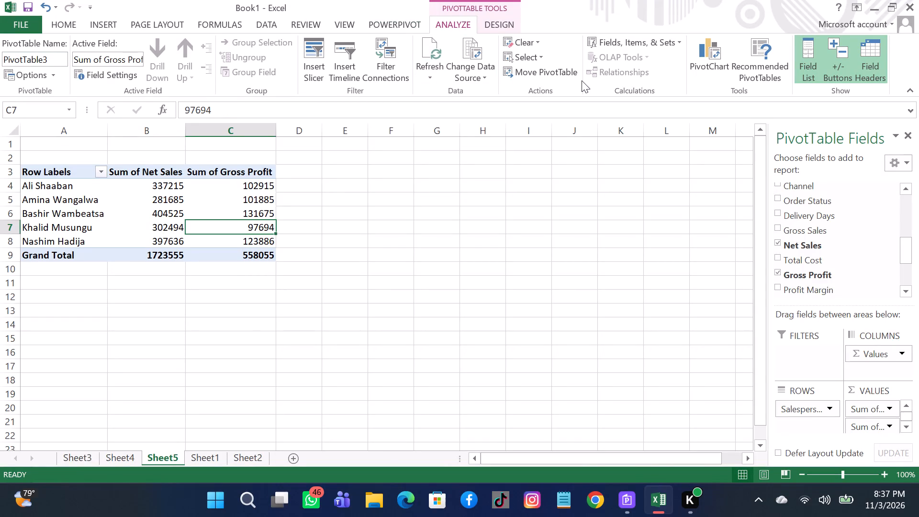
{"action": "left_click", "coordinate": [713, 53]}
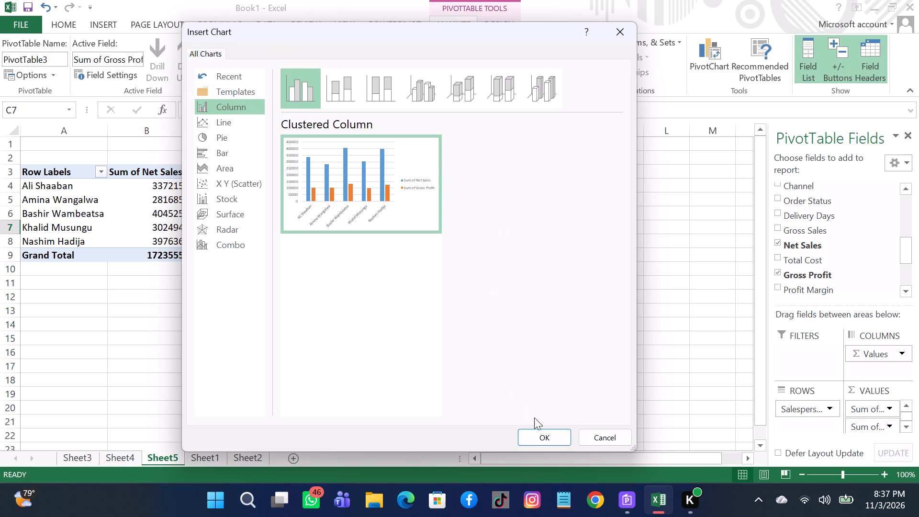
{"action": "left_click", "coordinate": [545, 440]}
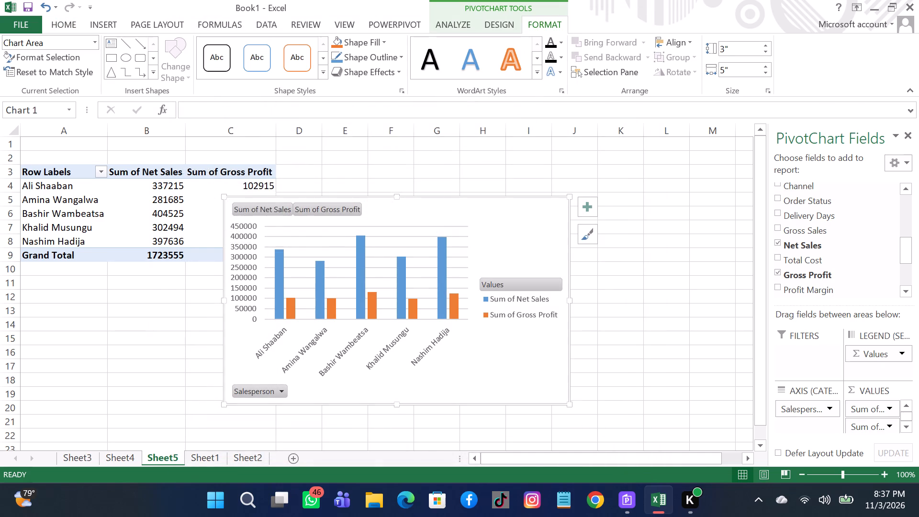
{"action": "left_click_drag", "start_coordinate": [513, 377], "coordinate": [580, 357]}
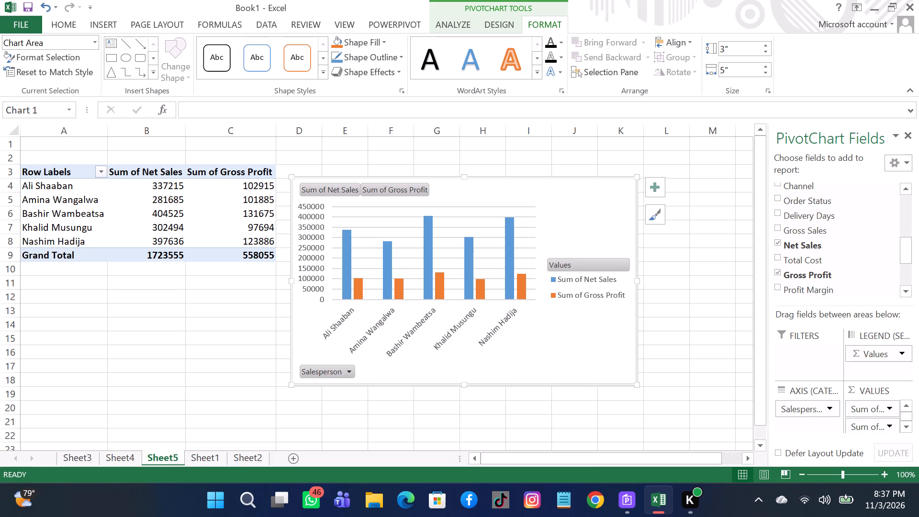
Add a chart title to the PivotChart reading "Profit by Salesperson".
{"action": "left_click", "coordinate": [652, 191]}
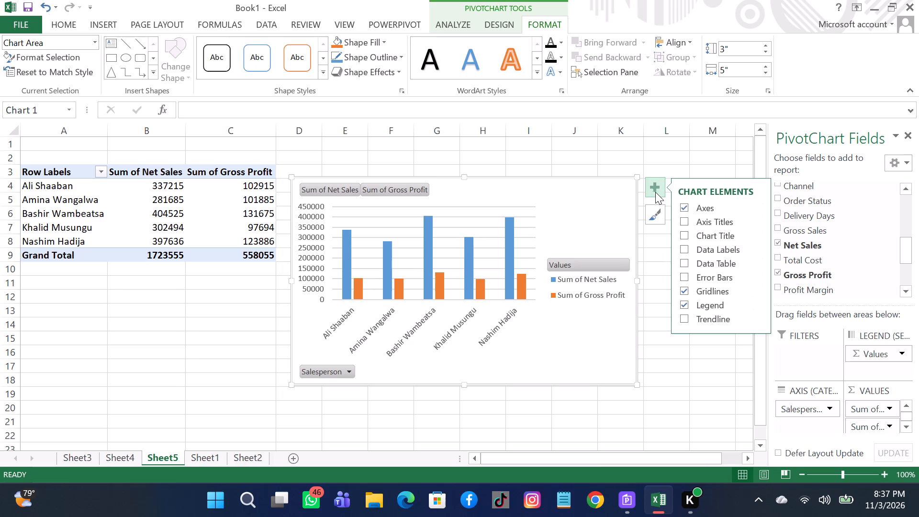
{"action": "left_click", "coordinate": [690, 232]}
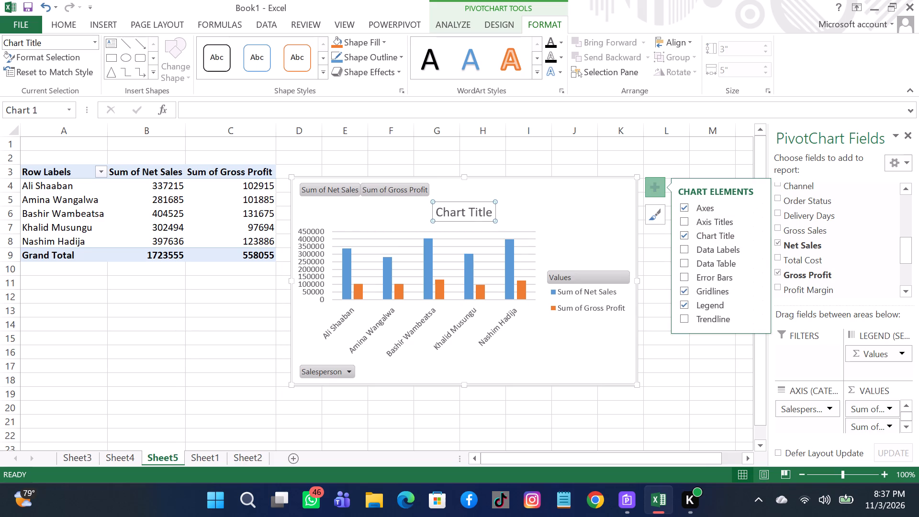
{"action": "left_click", "coordinate": [491, 214]}
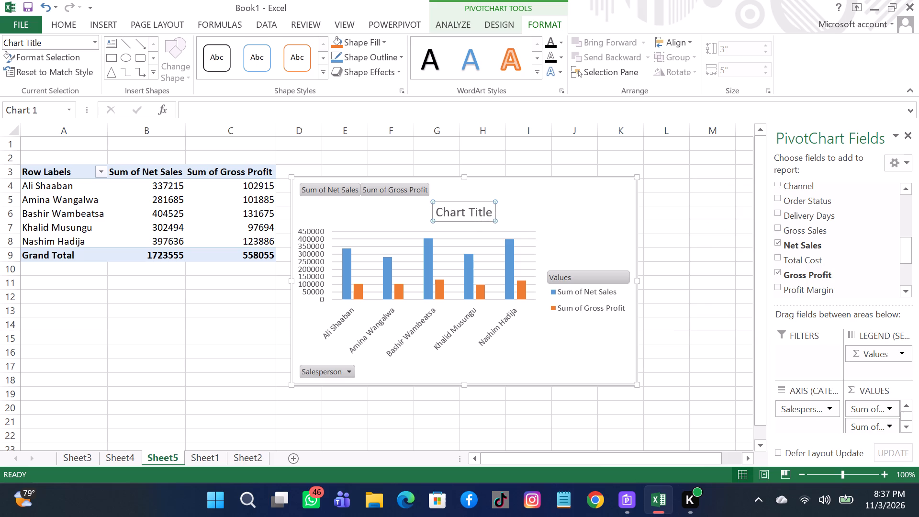
{"action": "key", "text": "BackSpace"}
{"action": "key", "text": "BackSpace"}
{"action": "key", "text": "BackSpace"}
{"action": "key", "text": "BackSpace"}
{"action": "key", "text": "BackSpace"}
{"action": "key", "text": "BackSpace"}
{"action": "key", "text": "BackSpace"}
{"action": "key", "text": "BackSpace"}
{"action": "key", "text": "BackSpace"}
{"action": "key", "text": "BackSpace"}
{"action": "key", "text": "BackSpace"}
{"action": "key", "text": "BackSpace"}
{"action": "key", "text": "BackSpace"}
{"action": "key", "text": "BackSpace"}
{"action": "key", "text": "BackSpace"}
{"action": "key", "text": "BackSpace"}
{"action": "key", "text": "BackSpace"}
{"action": "key", "text": "BackSpace"}
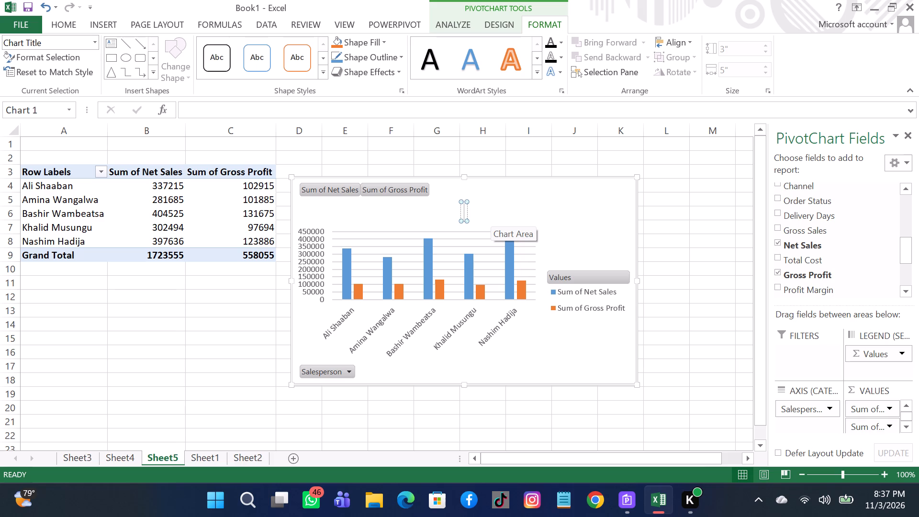
{"action": "key", "text": "p"}
{"action": "type", "text": "rofit"}
{"action": "key", "text": "space"}
{"action": "key", "text": "b"}
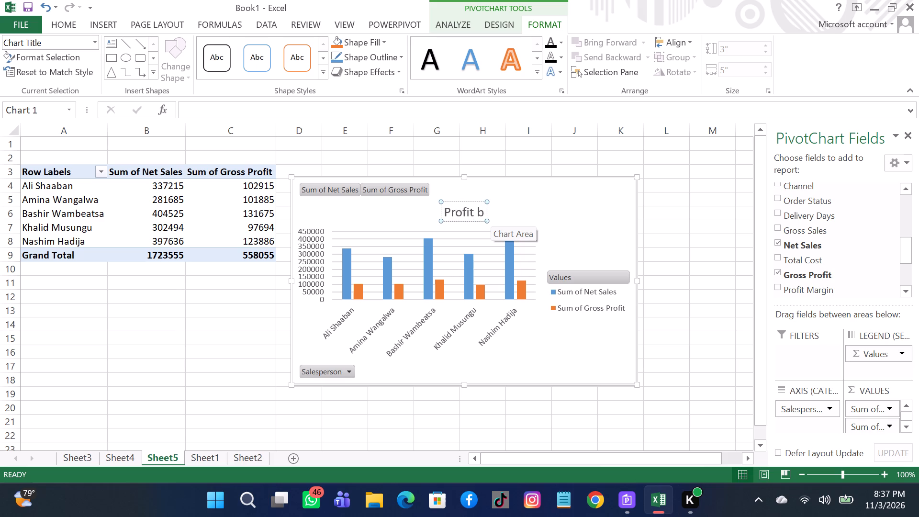
{"action": "type", "text": "y"}
{"action": "key", "text": "space"}
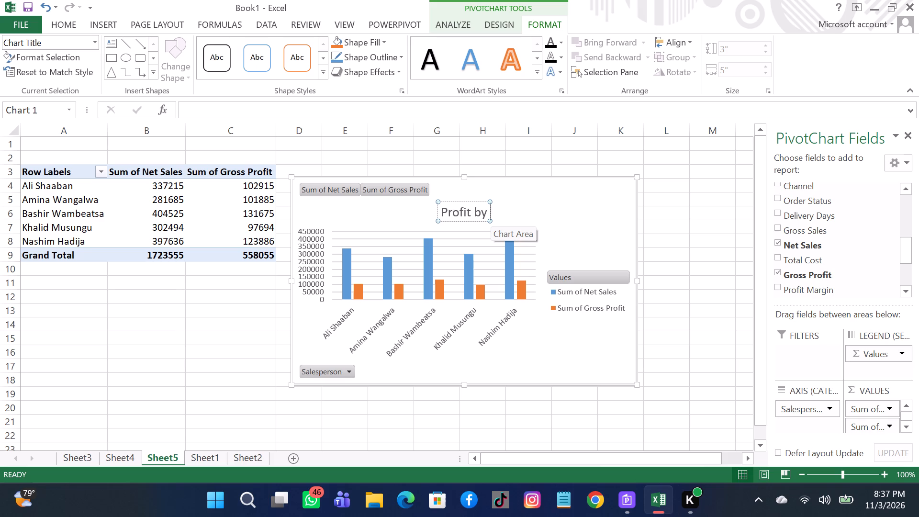
{"action": "key", "text": "s"}
{"action": "type", "text": "alesperson"}
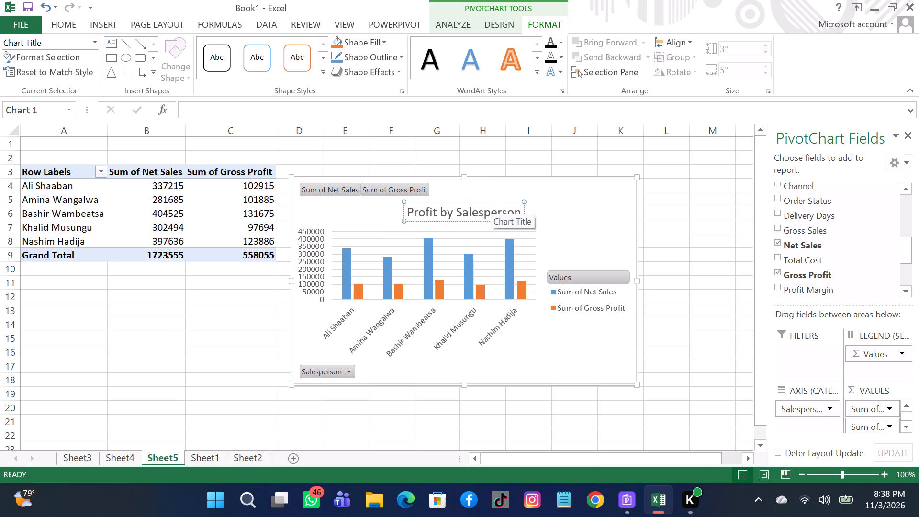
{"action": "key", "text": "Return"}
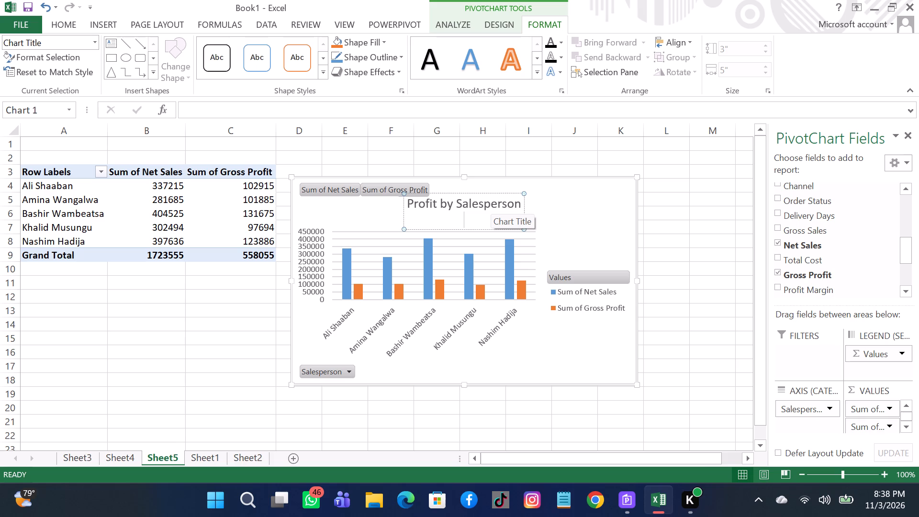
{"action": "key", "text": "BackSpace"}
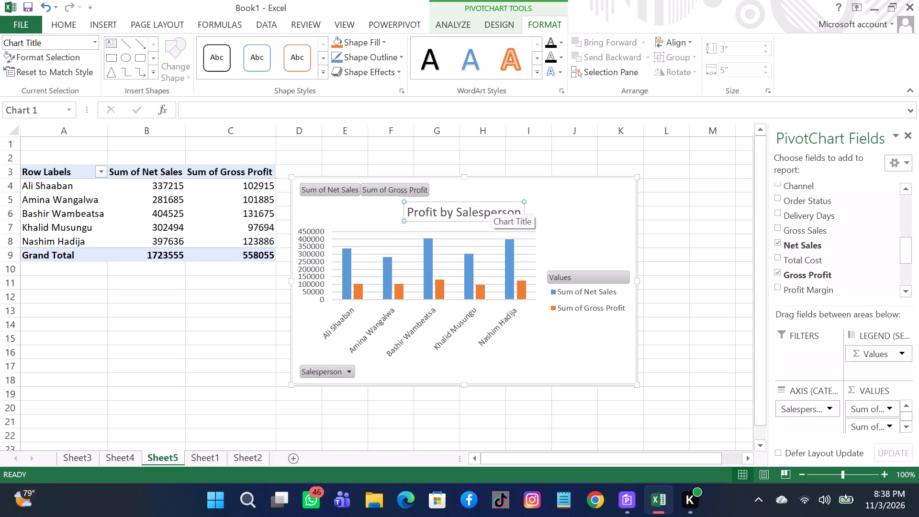
Format the "Profit by Salesperson" chart title as bold with a near-black theme font colour.
{"action": "left_click_drag", "start_coordinate": [408, 212], "coordinate": [469, 209]}
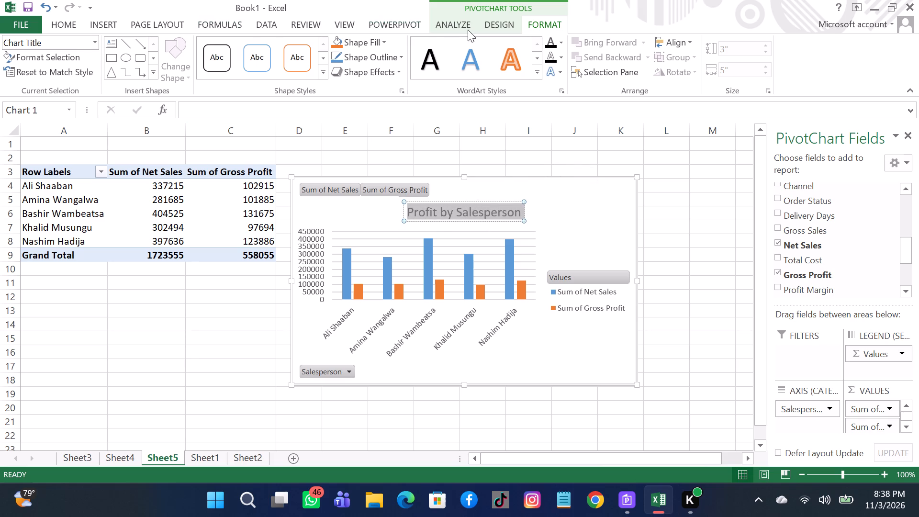
{"action": "left_click", "coordinate": [56, 19]}
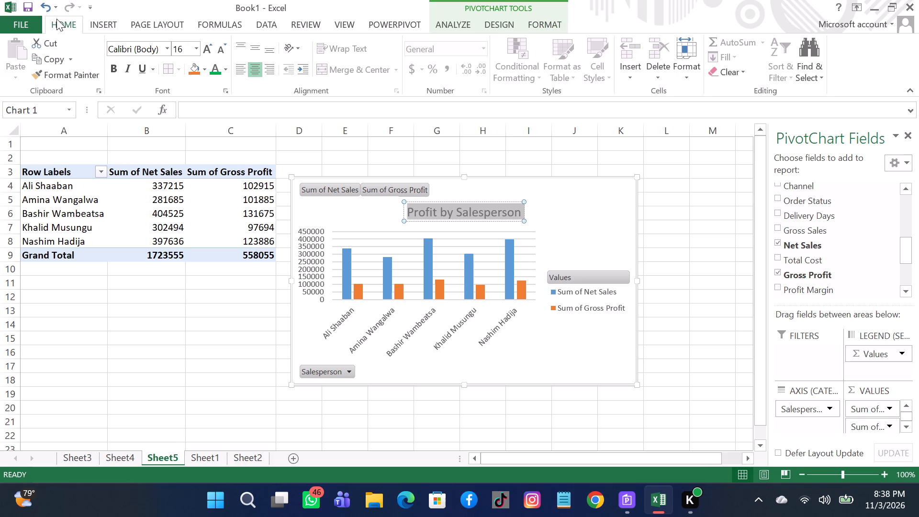
{"action": "left_click", "coordinate": [112, 65]}
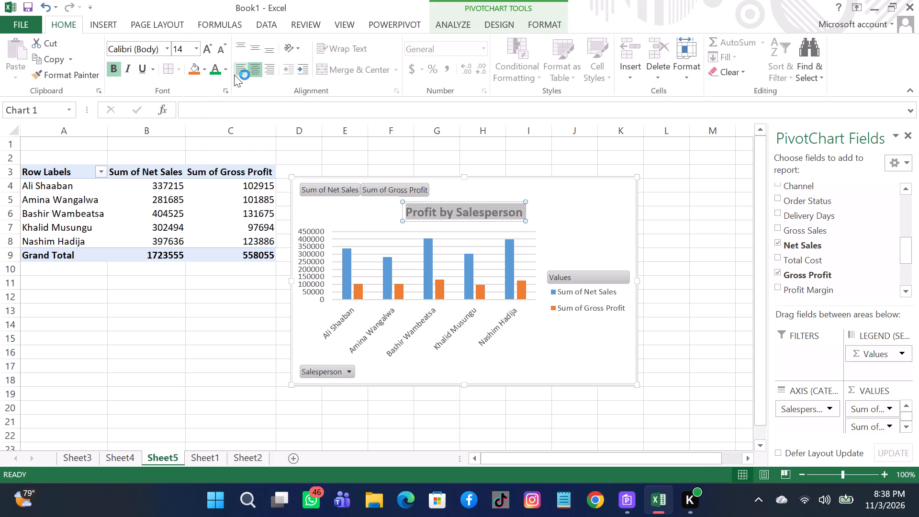
{"action": "left_click", "coordinate": [223, 68]}
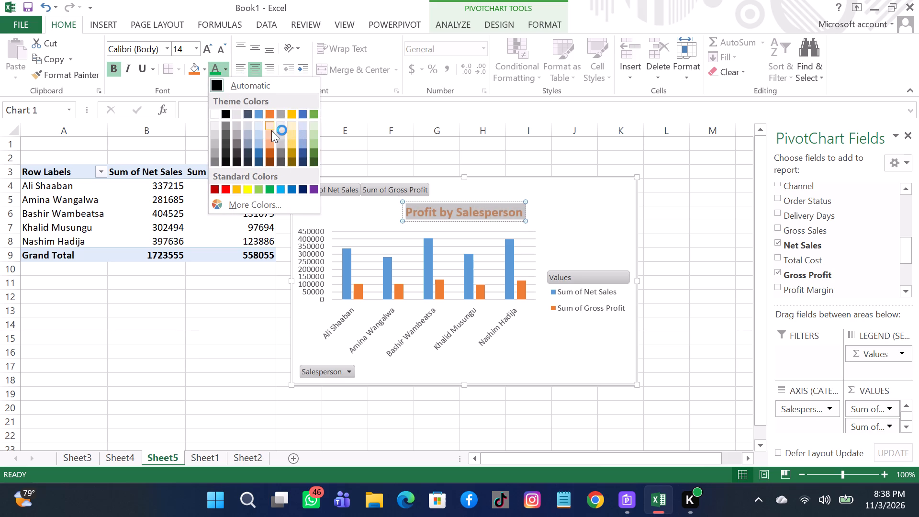
{"action": "left_click", "coordinate": [224, 157]}
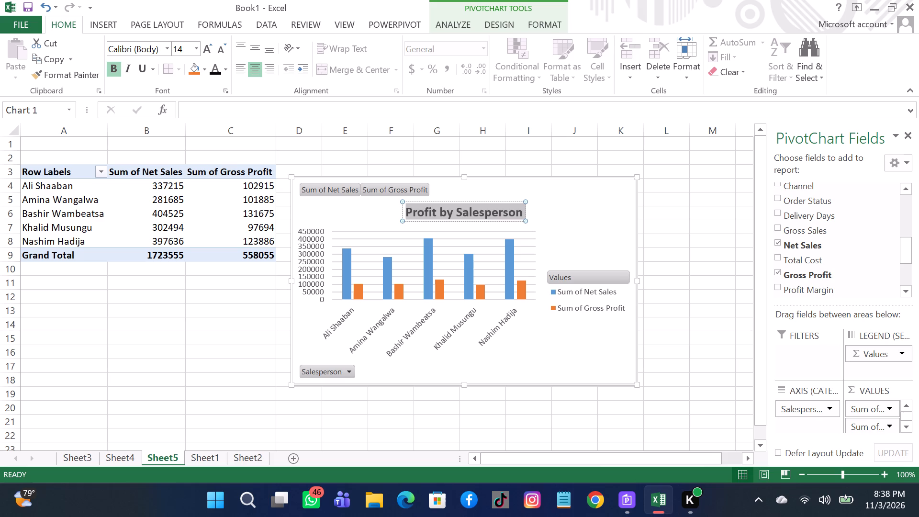
{"action": "left_click", "coordinate": [542, 170]}
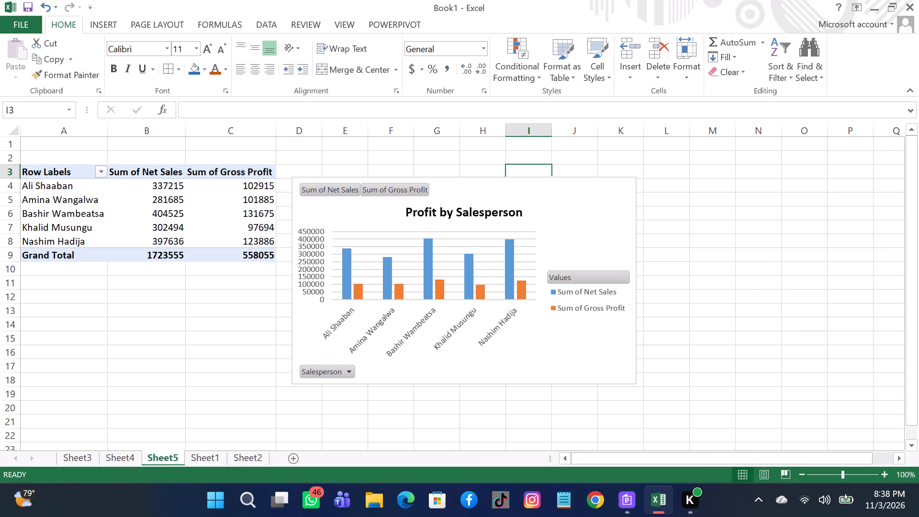
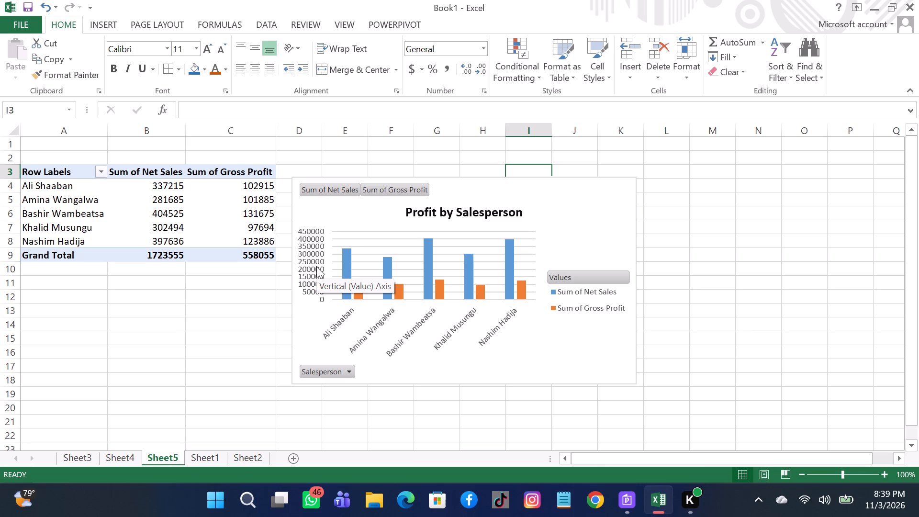
Add a new worksheet and enter the title "HORIZON BUSINESS LTD.--SALES PERFORMANCE DASHBOARD" in cell A1.
{"action": "left_click", "coordinate": [292, 456]}
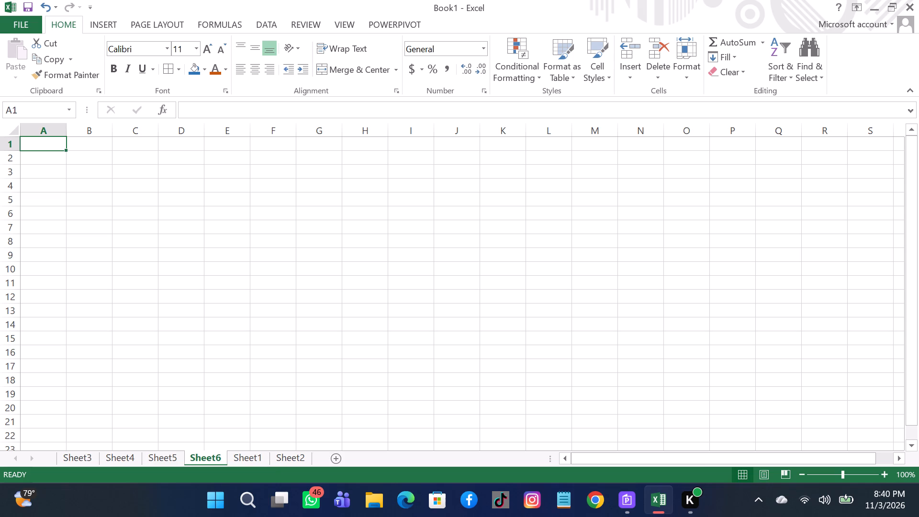
{"action": "key", "text": "h"}
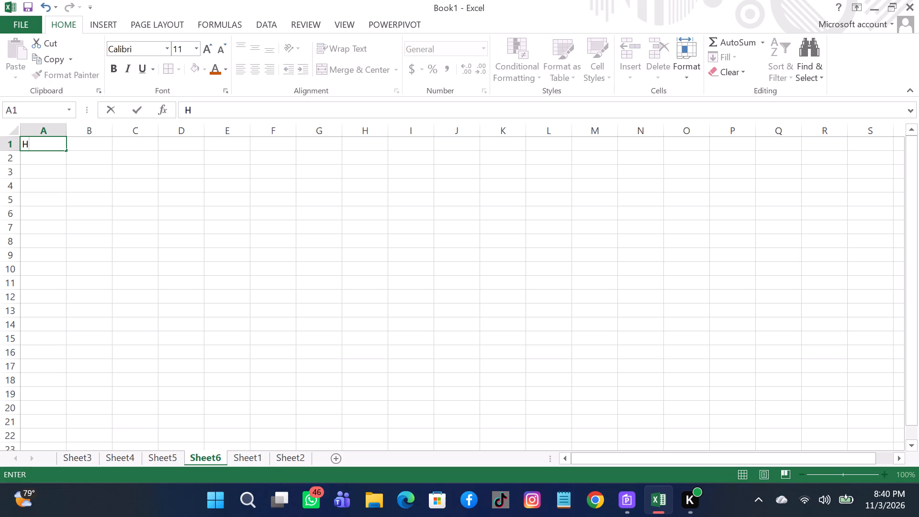
{"action": "type", "text": "ORIZ"}
{"action": "type", "text": "ON"}
{"action": "key", "text": "space"}
{"action": "key", "text": "b"}
{"action": "key", "text": "u"}
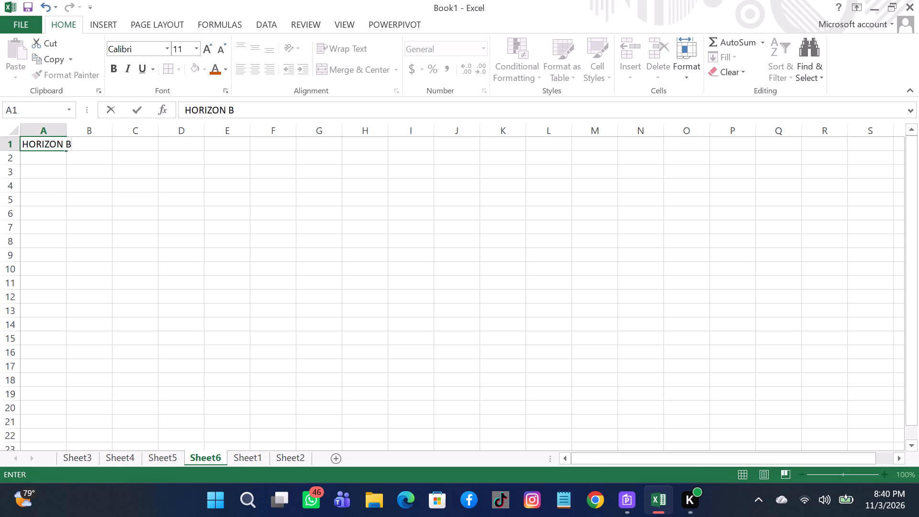
{"action": "type", "text": "SINESS"}
{"action": "key", "text": "space"}
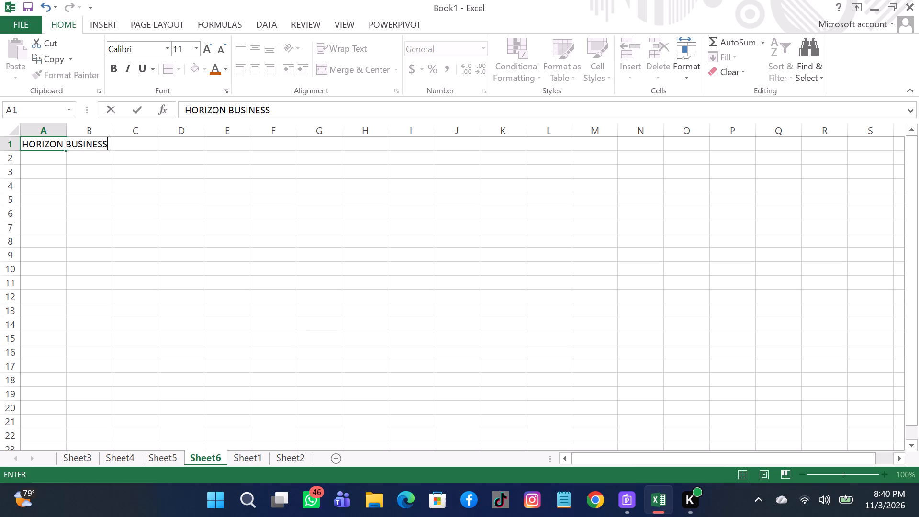
{"action": "key", "text": "l"}
{"action": "key", "text": "t"}
{"action": "key", "text": "d"}
{"action": "key", "text": "comma"}
{"action": "key", "text": "BackSpace"}
{"action": "key", "text": "period"}
{"action": "type", "text": "--"}
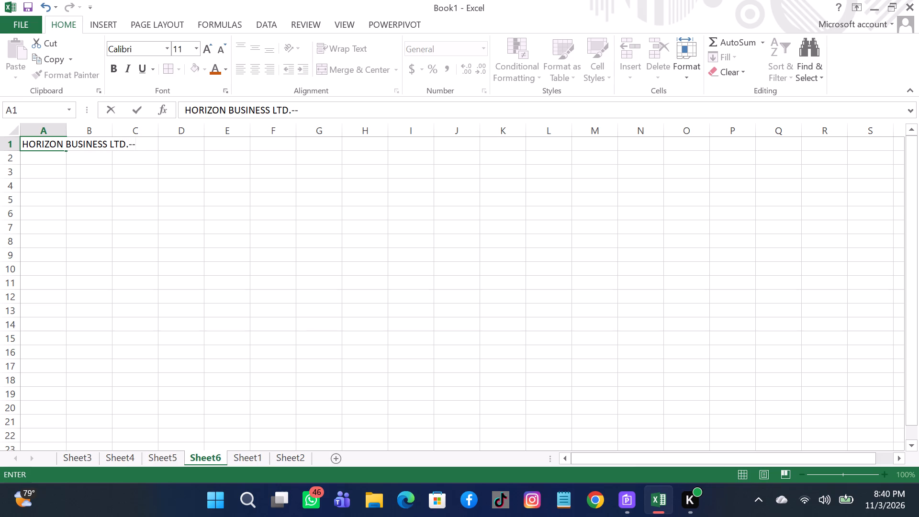
{"action": "type", "text": "SALES PERFORMANCE"}
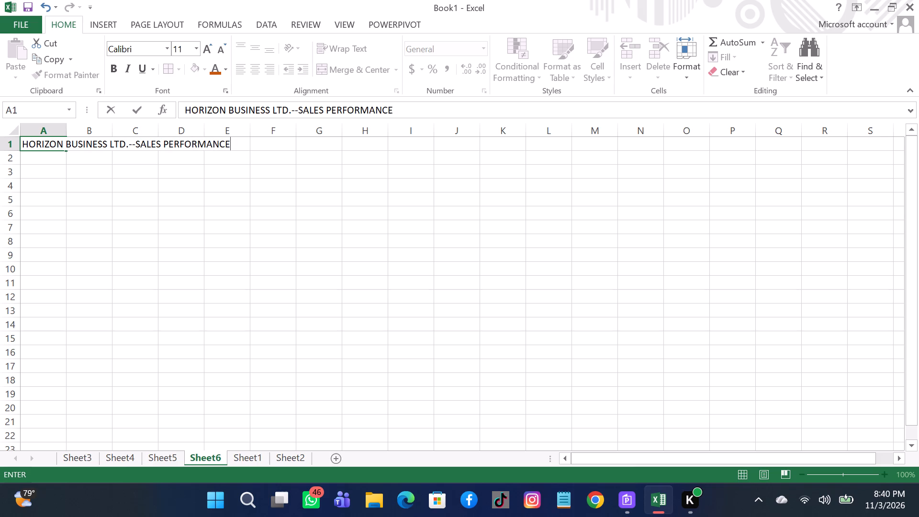
{"action": "key", "text": "space"}
{"action": "type", "text": "DASHB"}
{"action": "type", "text": "OARD"}
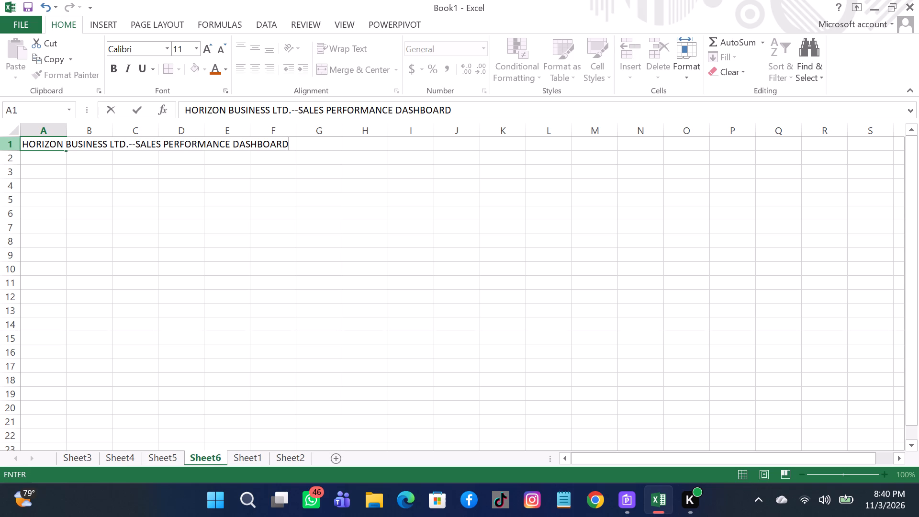
{"action": "key", "text": "Return"}
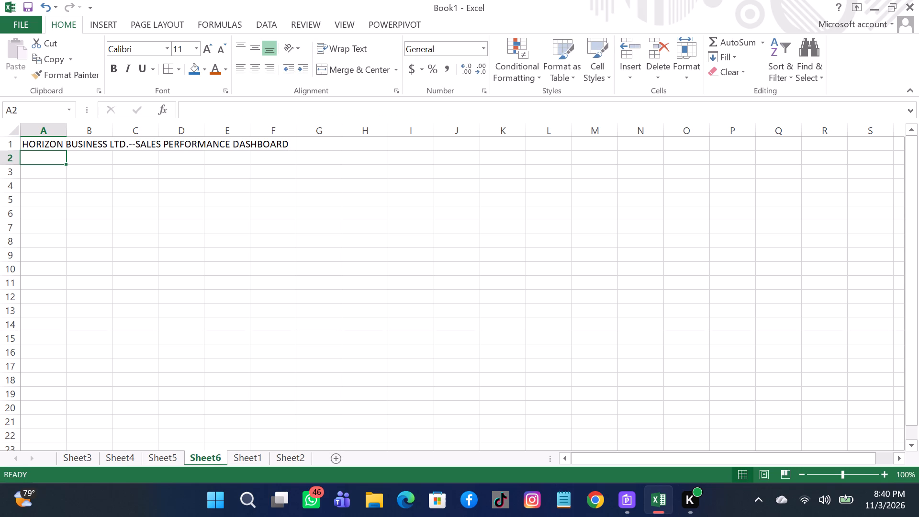
Format the dashboard title in cell A1 as bold with font size 18.
{"action": "left_click", "coordinate": [64, 150]}
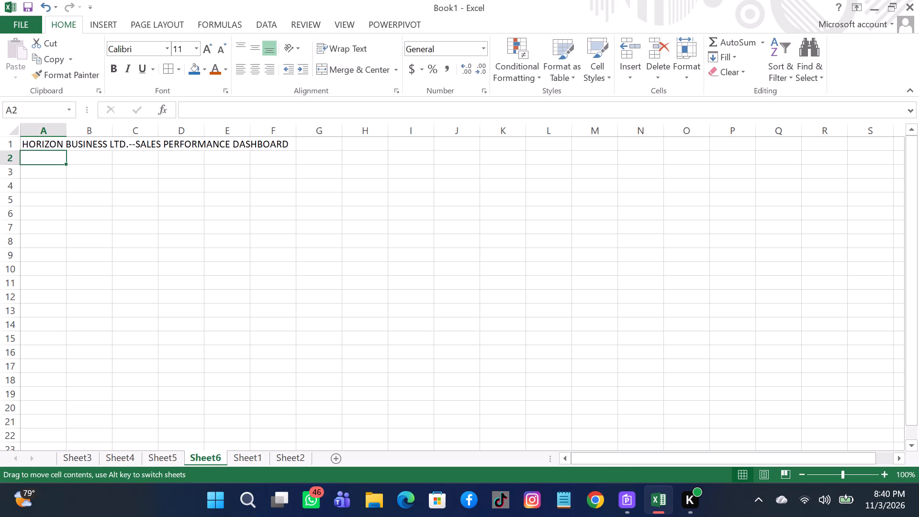
{"action": "left_click", "coordinate": [64, 144]}
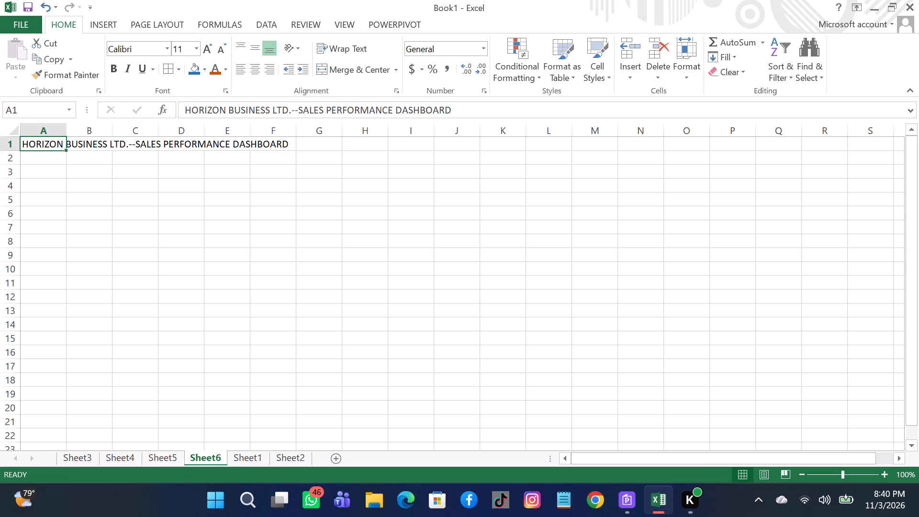
{"action": "left_click", "coordinate": [118, 62]}
{"action": "left_click", "coordinate": [198, 46]}
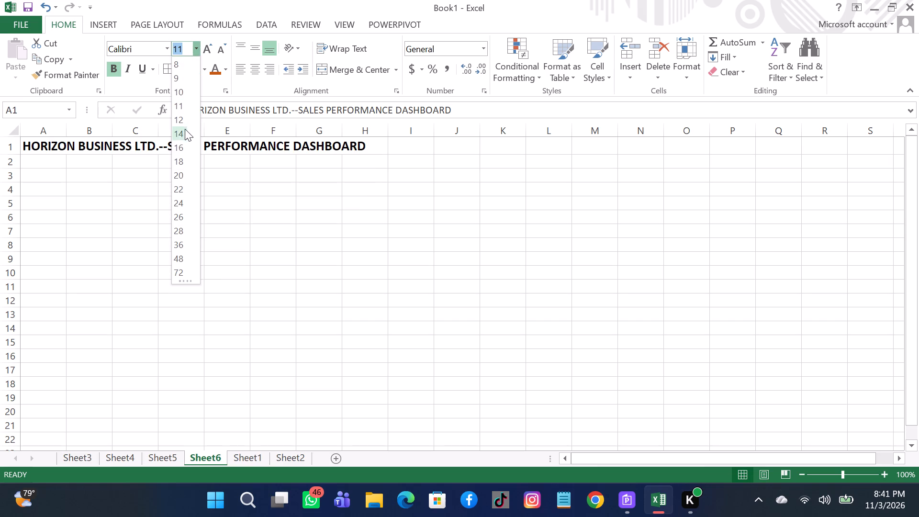
{"action": "left_click", "coordinate": [178, 158]}
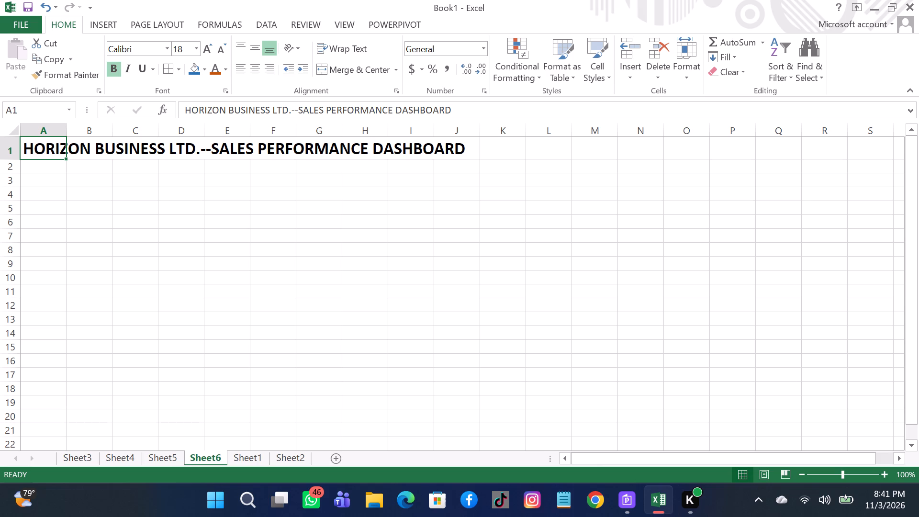
Enter the label "TOTAL NET SALES(KES)" in cell B4.
{"action": "left_click", "coordinate": [82, 195]}
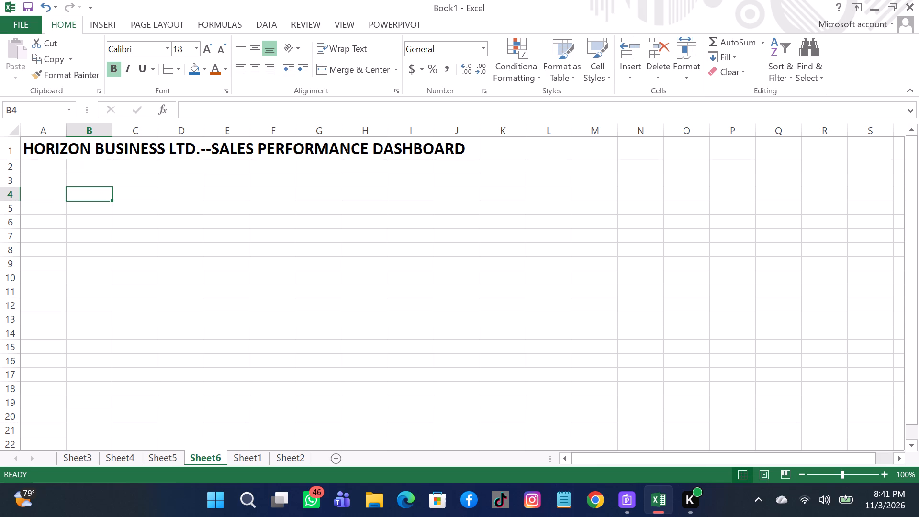
{"action": "type", "text": "TOTAL N"}
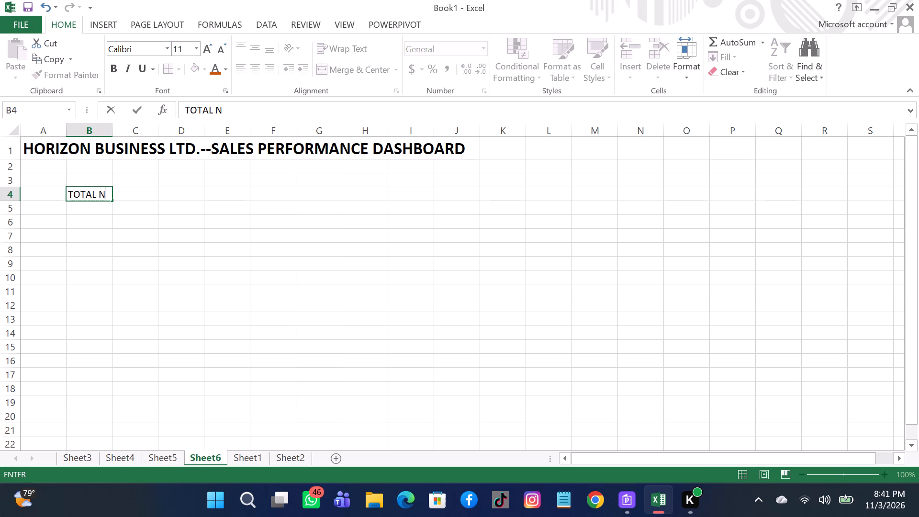
{"action": "type", "text": "ET SALES"}
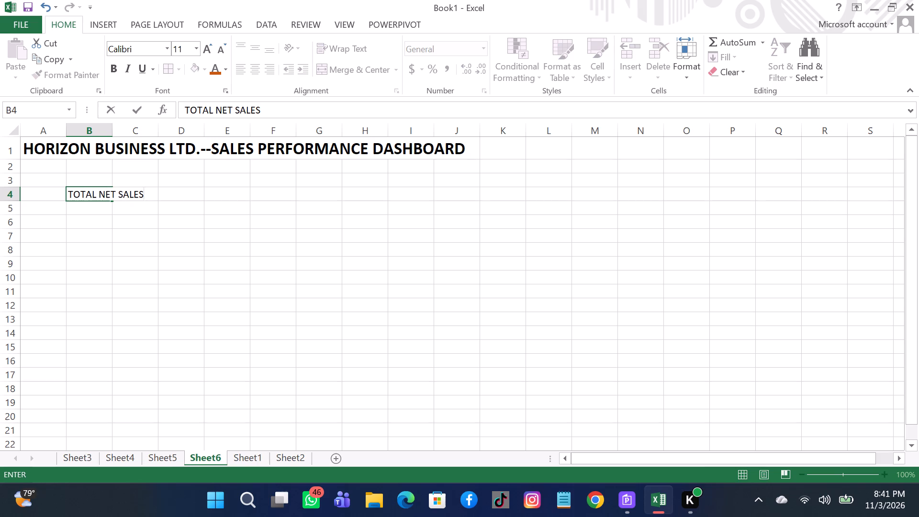
{"action": "type", "text": "(KES"}
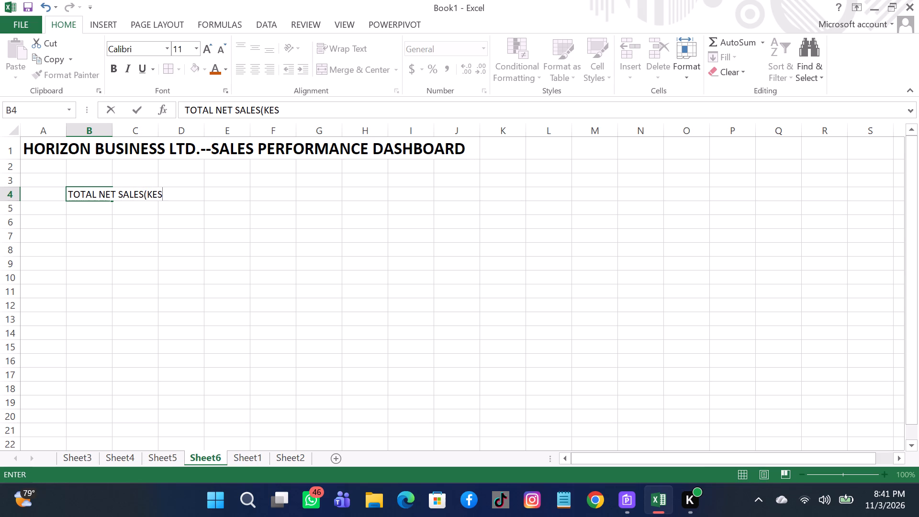
{"action": "key", "text": "shift+parenright"}
{"action": "key", "text": "Return"}
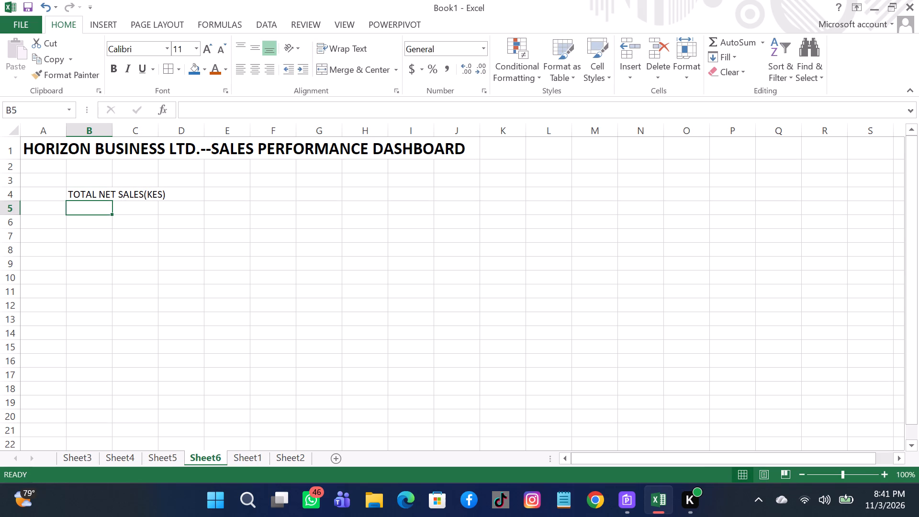
Enter the formula =SUM(Sheet1!Q2:Q51) in cell B5 to total the net sales.
{"action": "key", "text": "equal"}
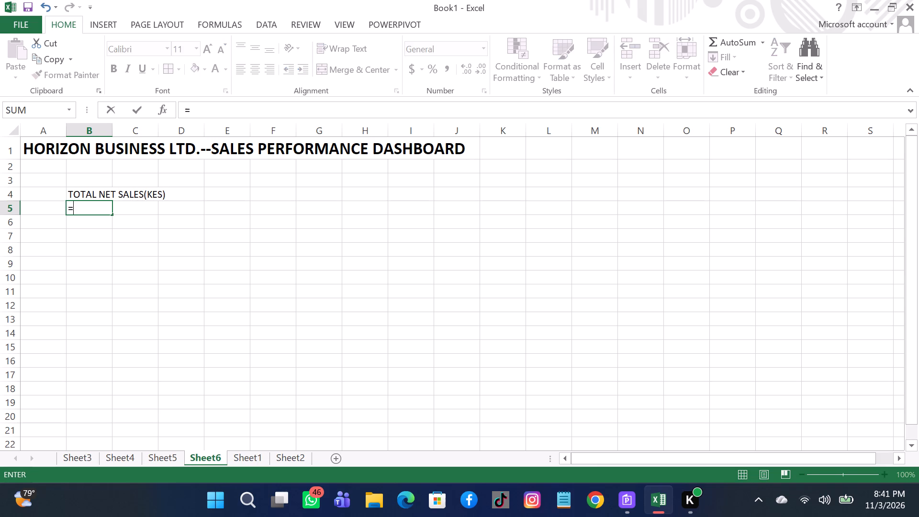
{"action": "type", "text": "SUM"}
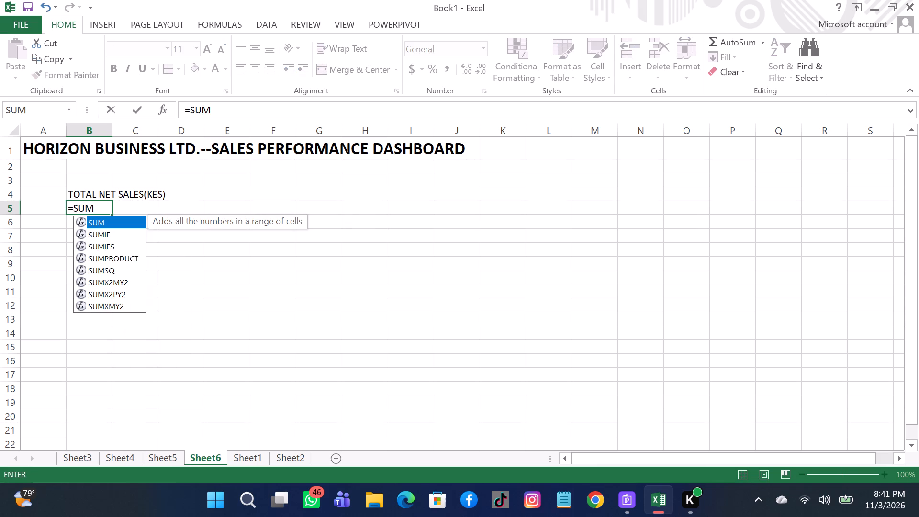
{"action": "key", "text": "shift+parenleft"}
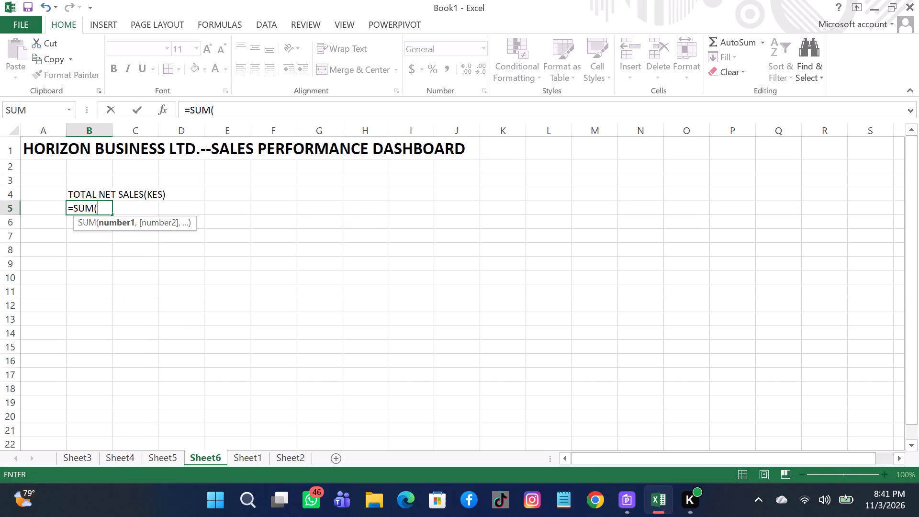
{"action": "key", "text": "s"}
{"action": "type", "text": "heet"}
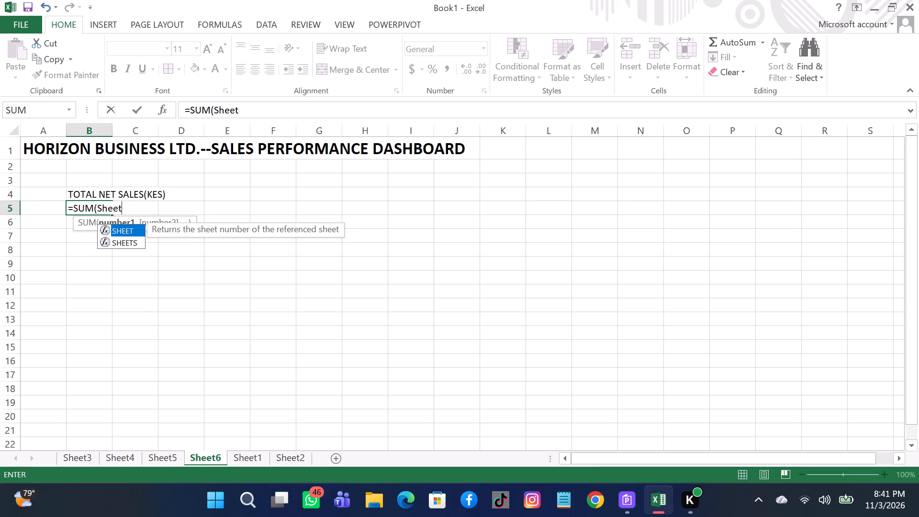
{"action": "key", "text": "1"}
{"action": "key", "text": "shift+exclam"}
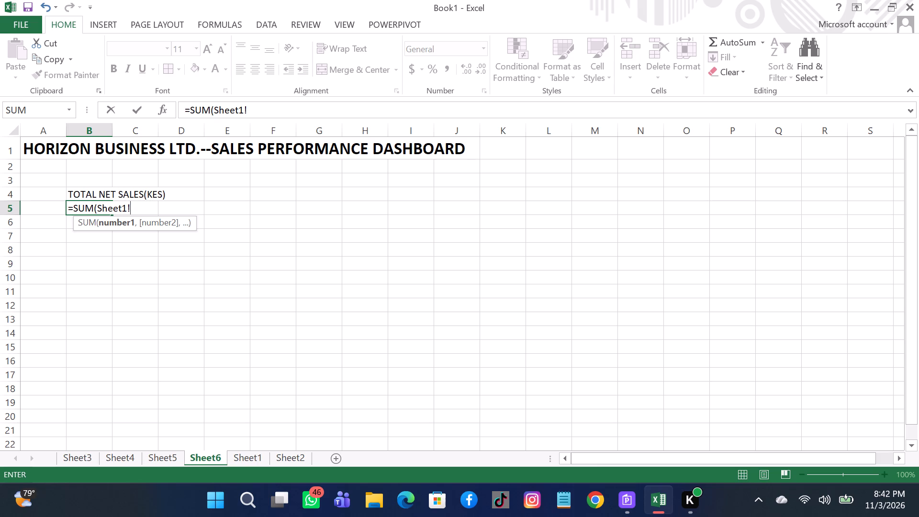
{"action": "type", "text": "Q2"}
{"action": "key", "text": "shift+colon"}
{"action": "type", "text": "Q51"}
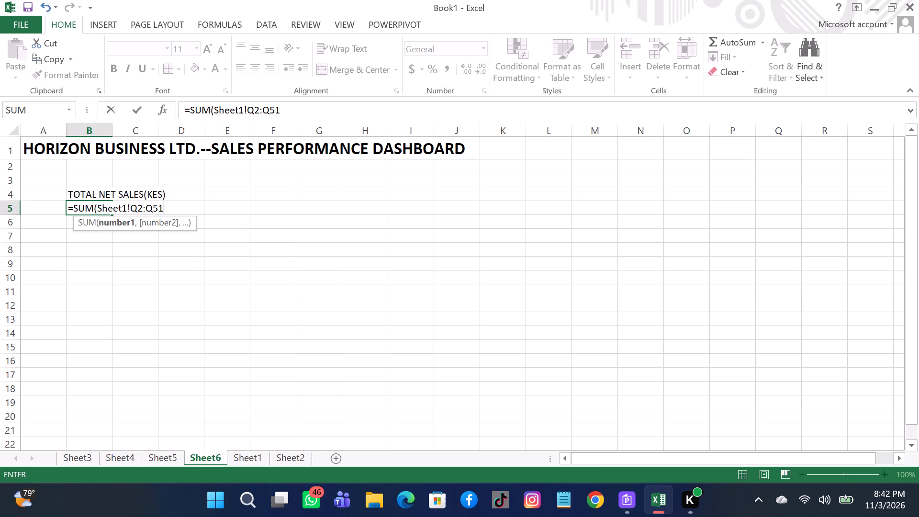
{"action": "key", "text": "shift+parenright"}
{"action": "key", "text": "Return"}
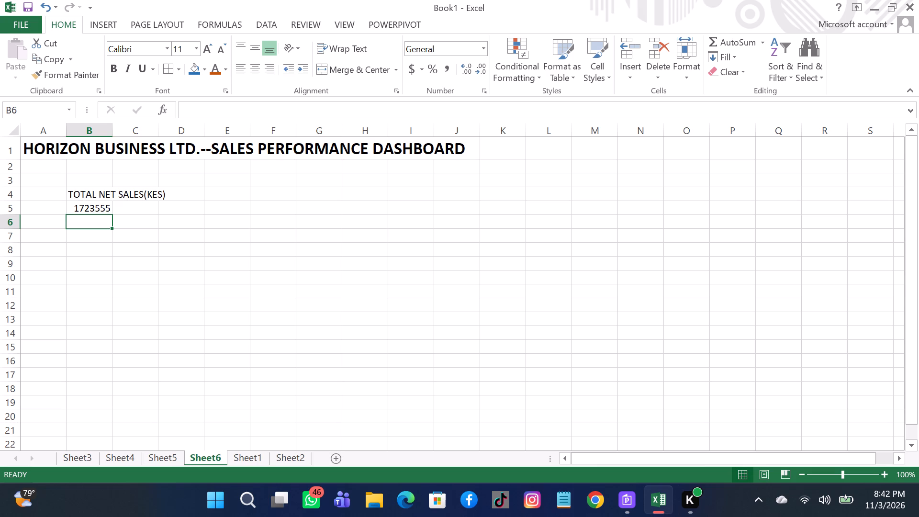
Format the total net sales in cell B5 as Currency with the KES symbol and red parenthesised negative numbers.
{"action": "left_click", "coordinate": [95, 207]}
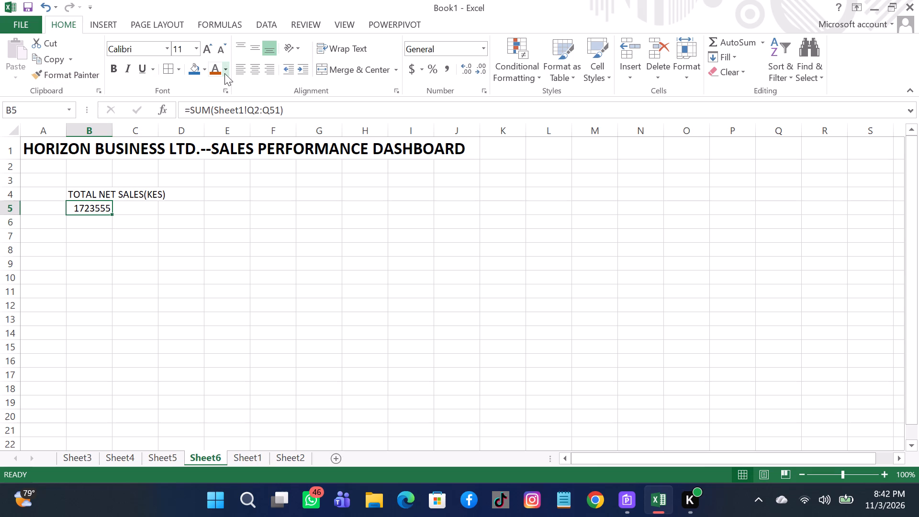
{"action": "left_click", "coordinate": [424, 64]}
{"action": "left_click", "coordinate": [451, 169]}
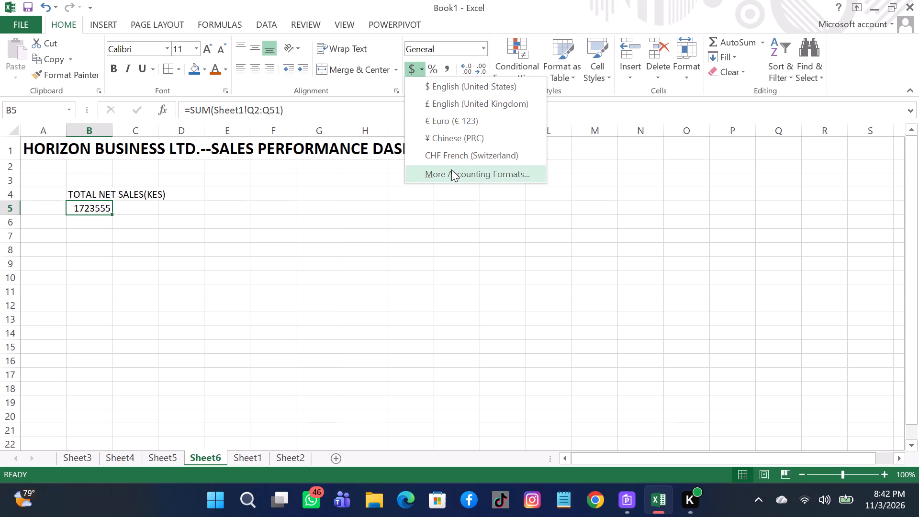
{"action": "left_click_drag", "start_coordinate": [451, 169], "coordinate": [361, 121]}
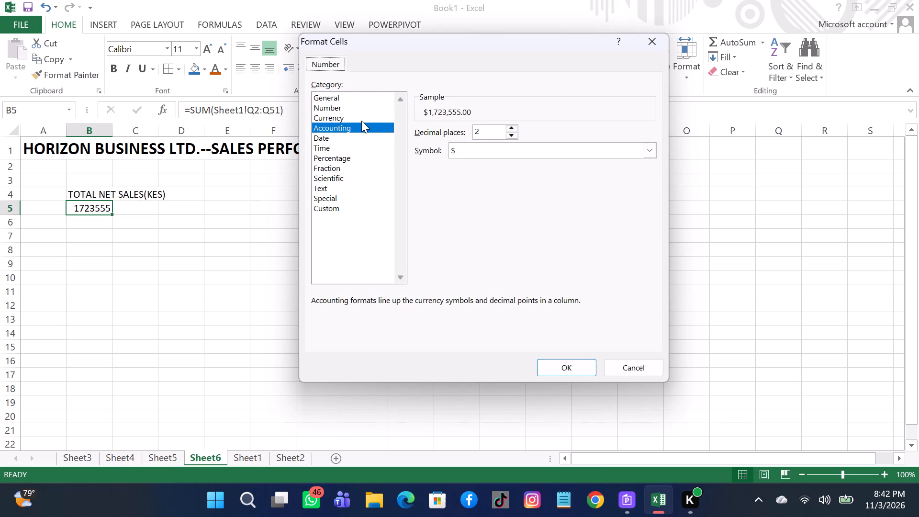
{"action": "left_click_drag", "start_coordinate": [361, 121], "coordinate": [343, 117]}
{"action": "left_click", "coordinate": [343, 117]}
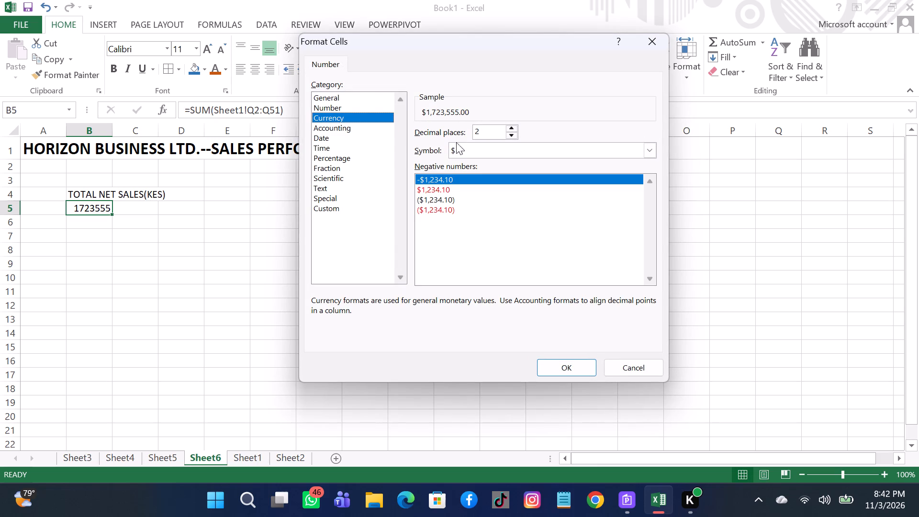
{"action": "left_click", "coordinate": [639, 147]}
{"action": "key", "text": "k"}
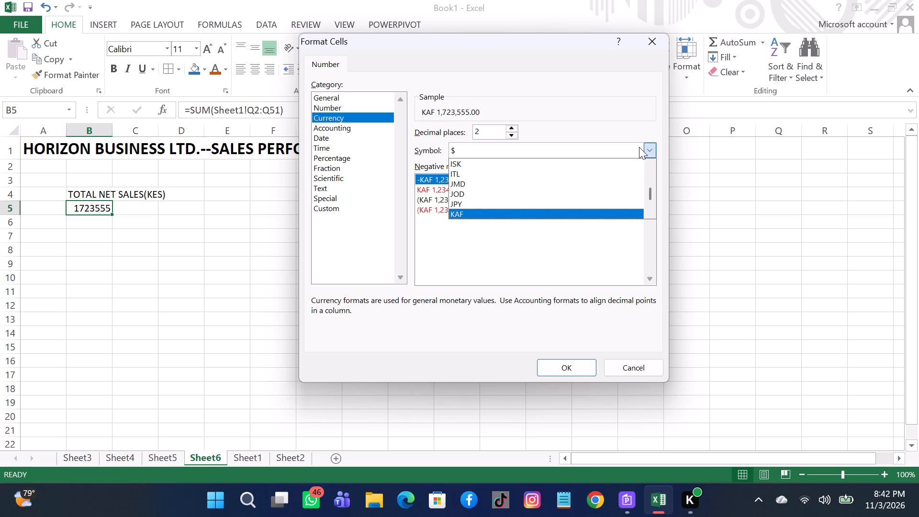
{"action": "key", "text": "Down"}
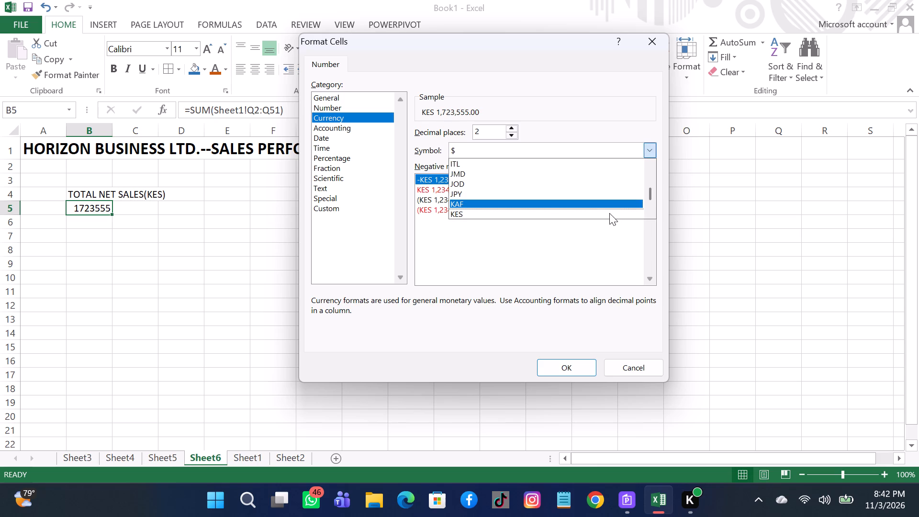
{"action": "double_click", "coordinate": [609, 213]}
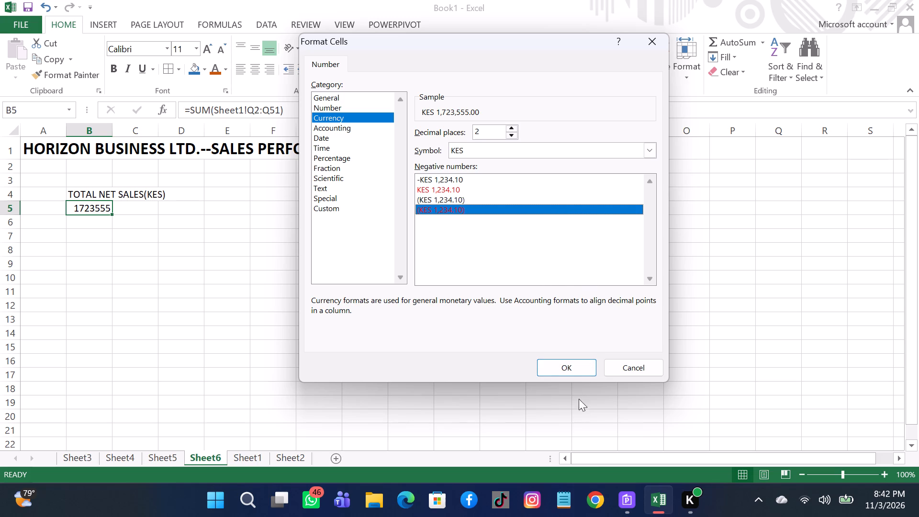
{"action": "left_click", "coordinate": [570, 364]}
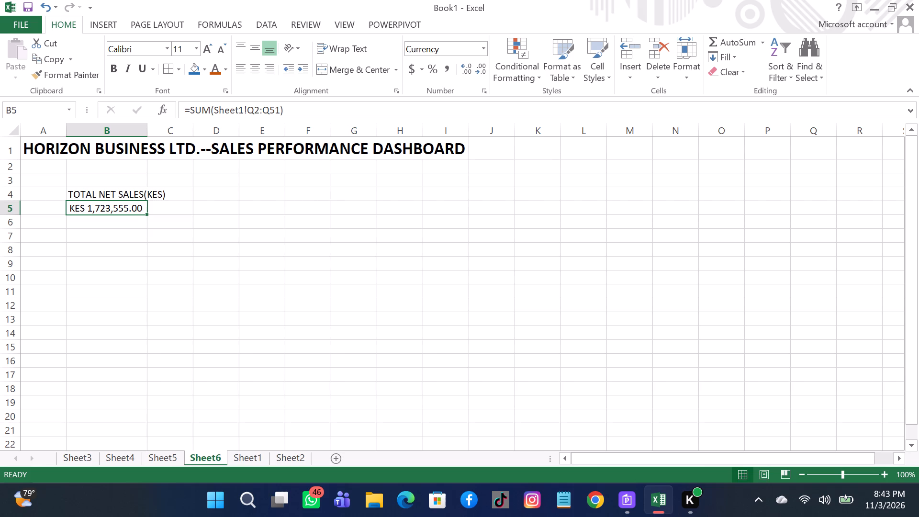
Enter the label "TOTAL GROSS PROFIT(KES)" in cell D4.
{"action": "left_click", "coordinate": [209, 200]}
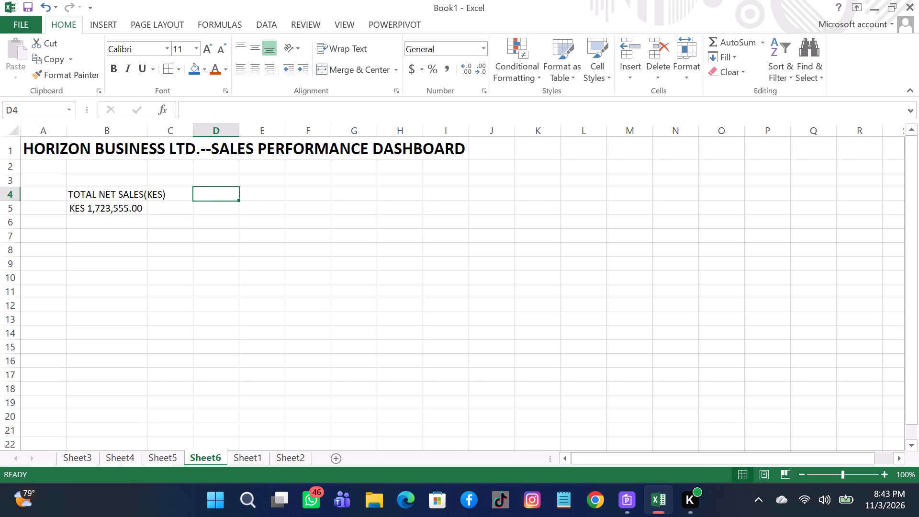
{"action": "type", "text": "TOTAL GROSS PROFIT"}
{"action": "type", "text": "(KES"}
{"action": "key", "text": "shift+parenright"}
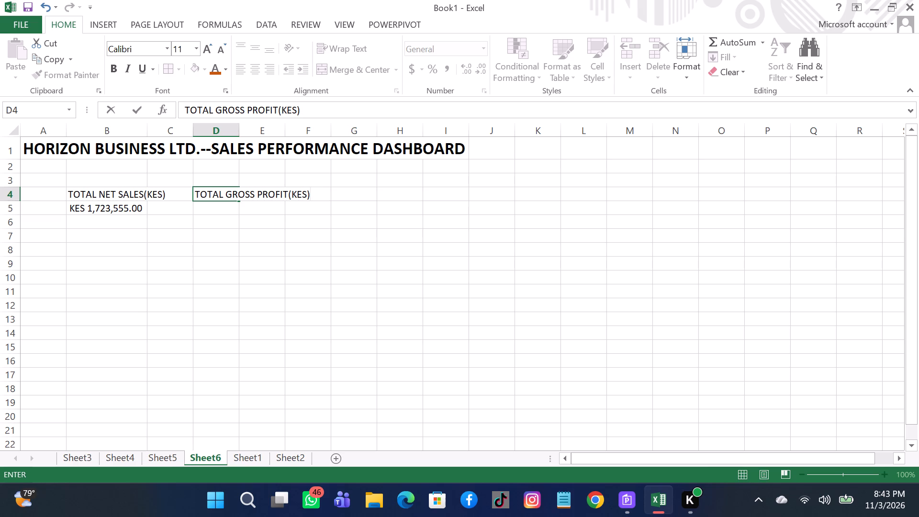
{"action": "key", "text": "Return"}
Enter the formula =SUM(Sheet1!S2:S51) in cell D5 to total the gross profit.
{"action": "type", "text": "=S"}
{"action": "type", "text": "UM"}
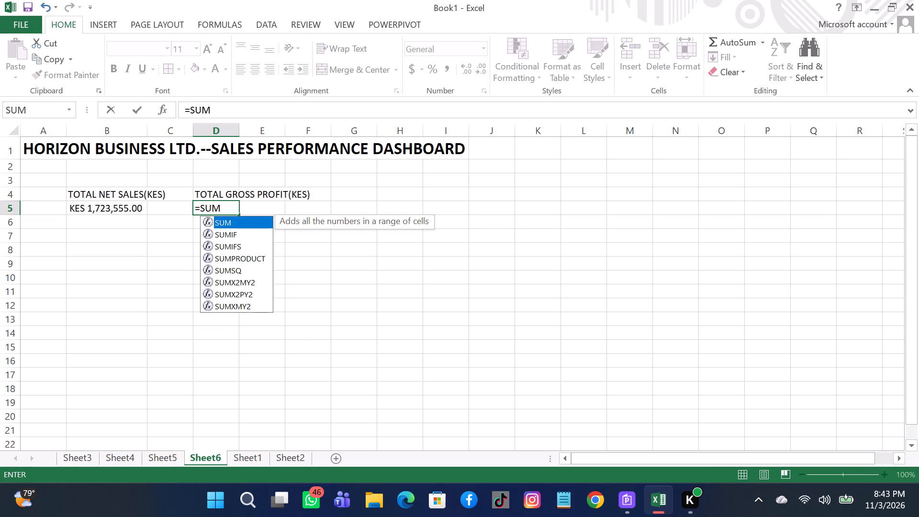
{"action": "key", "text": "shift+parenleft"}
{"action": "key", "text": "s"}
{"action": "type", "text": "hee"}
{"action": "type", "text": "t1"}
{"action": "key", "text": "shift+exclam"}
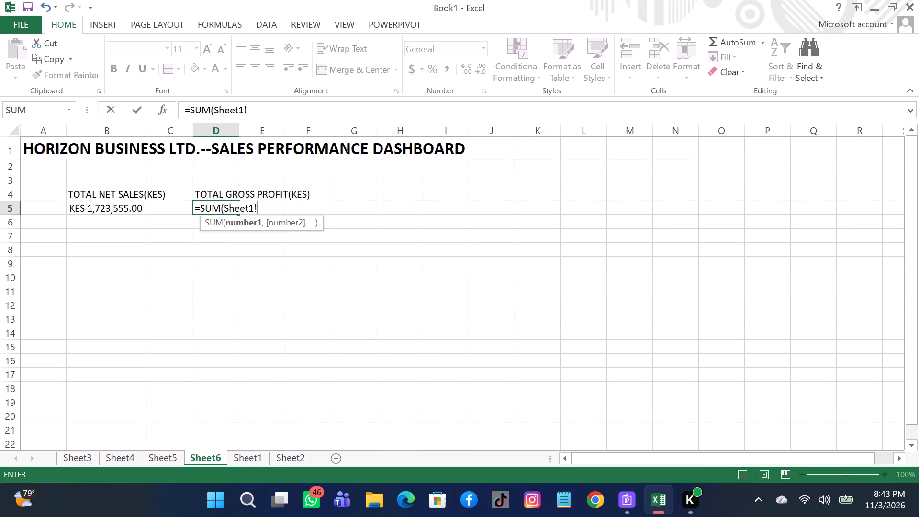
{"action": "type", "text": "S2"}
{"action": "type", "text": ":S51"}
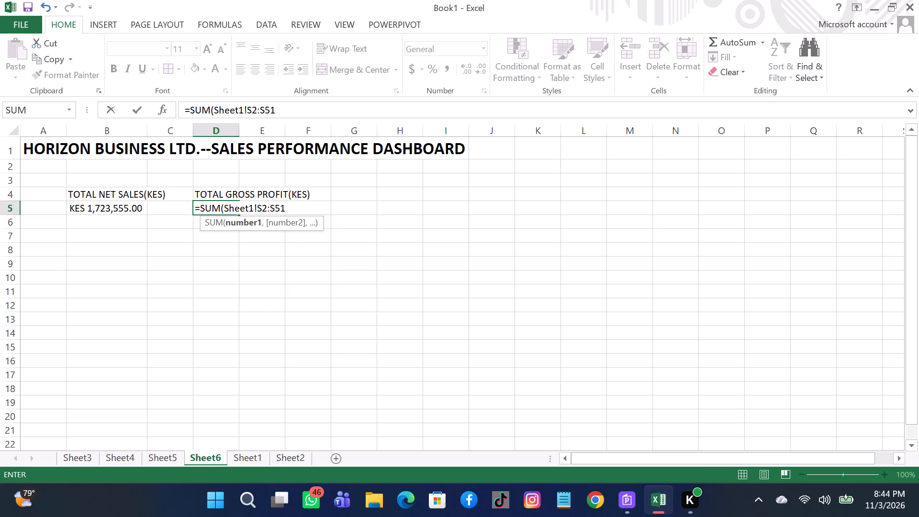
{"action": "key", "text": "shift+parenright"}
{"action": "key", "text": "Return"}
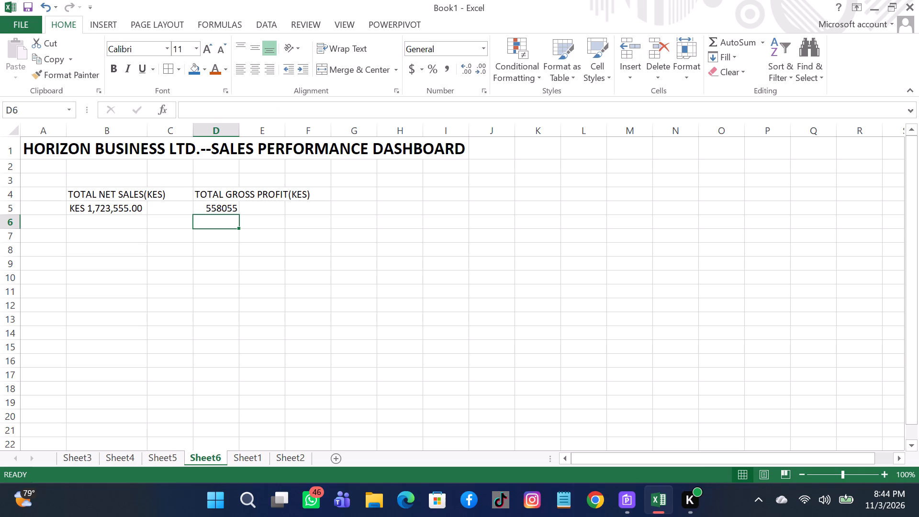
Format the total gross profit in cell D5 as Currency with the KES symbol.
{"action": "left_click", "coordinate": [213, 208]}
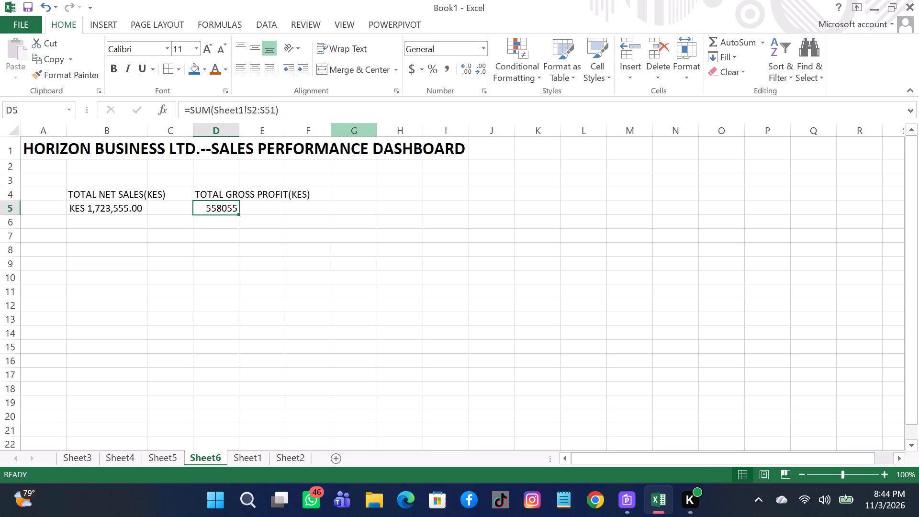
{"action": "left_click", "coordinate": [420, 65]}
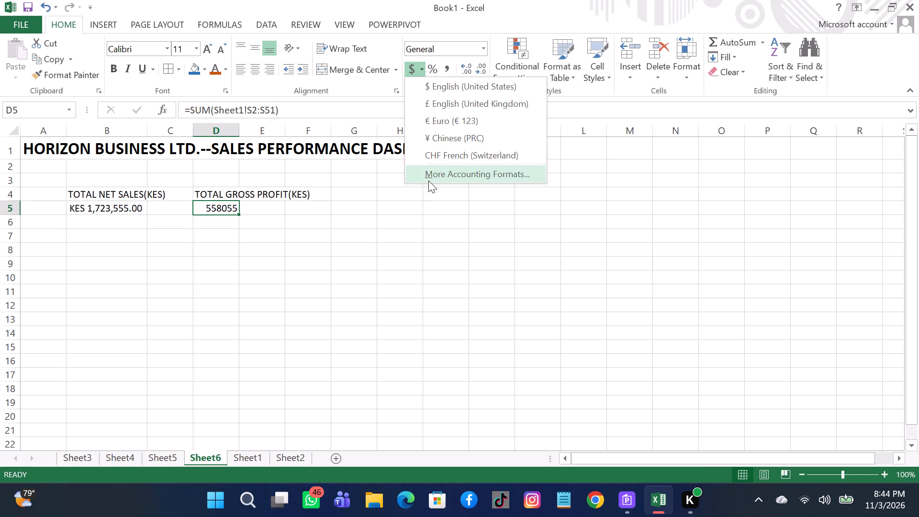
{"action": "left_click", "coordinate": [432, 178]}
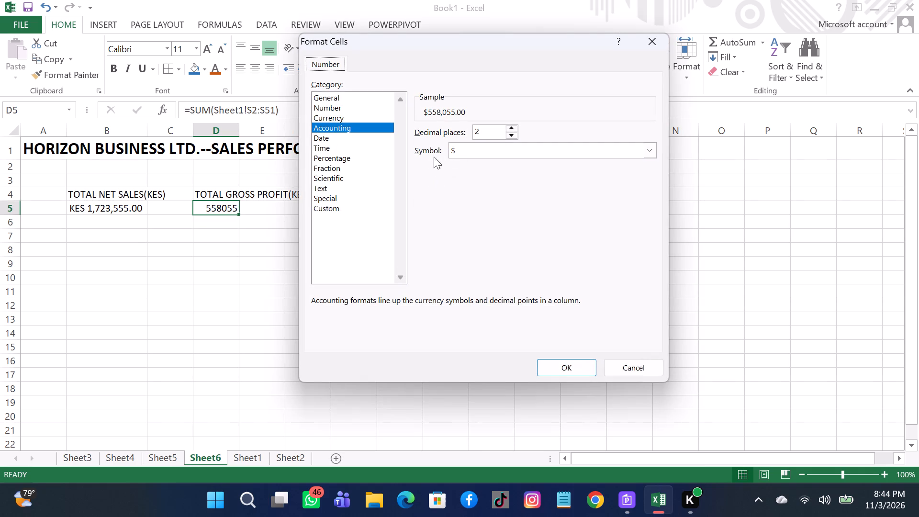
{"action": "left_click", "coordinate": [367, 115]}
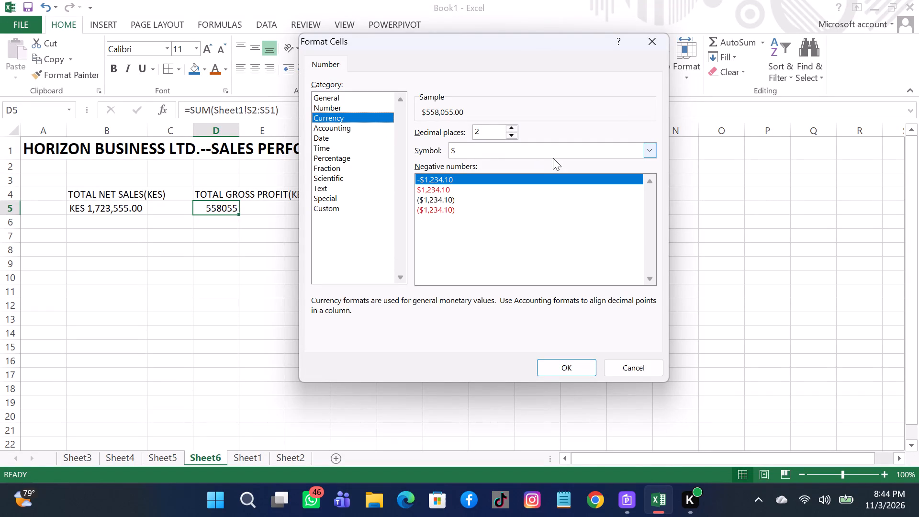
{"action": "left_click", "coordinate": [572, 146]}
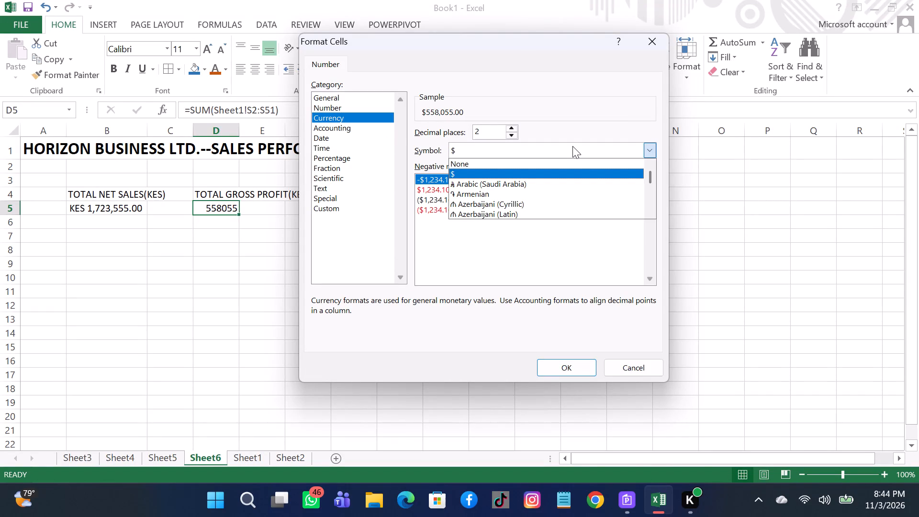
{"action": "key", "text": "k"}
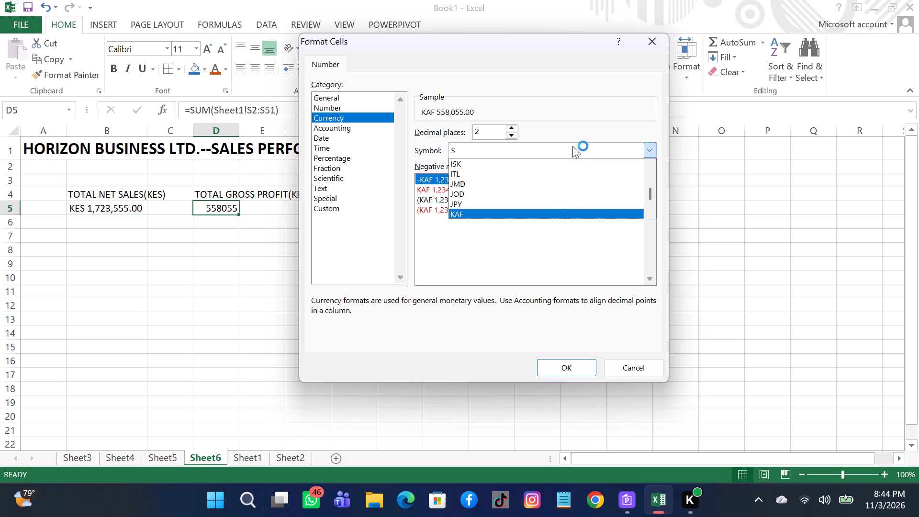
{"action": "key", "text": "Down"}
{"action": "left_click_drag", "start_coordinate": [572, 146], "coordinate": [572, 178]}
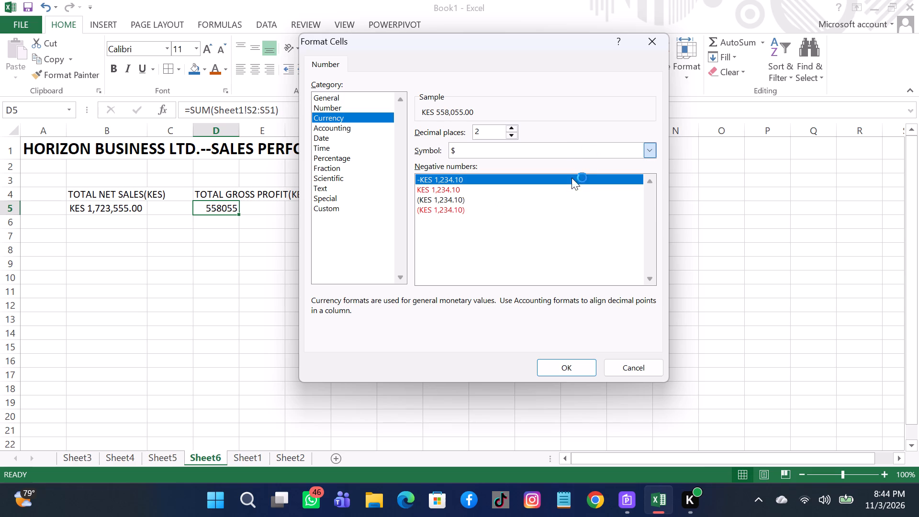
{"action": "left_click_drag", "start_coordinate": [572, 178], "coordinate": [351, 259]}
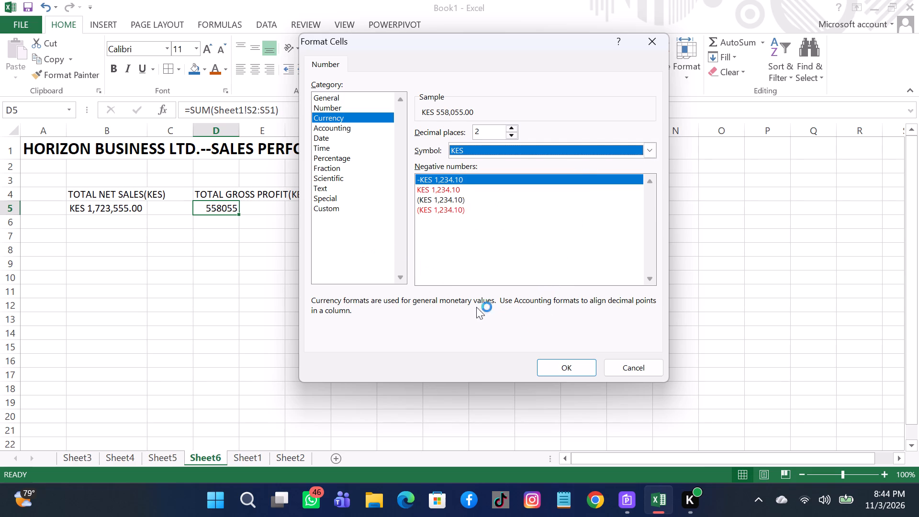
{"action": "left_click", "coordinate": [557, 363]}
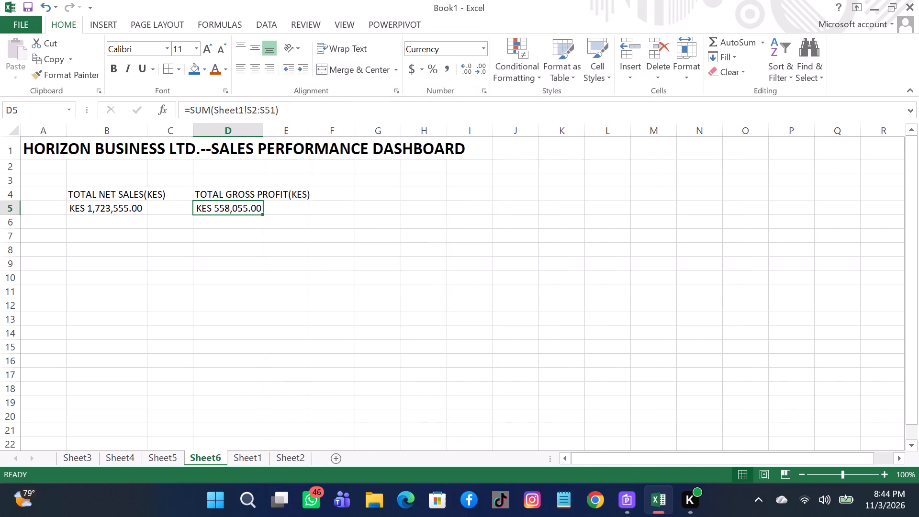
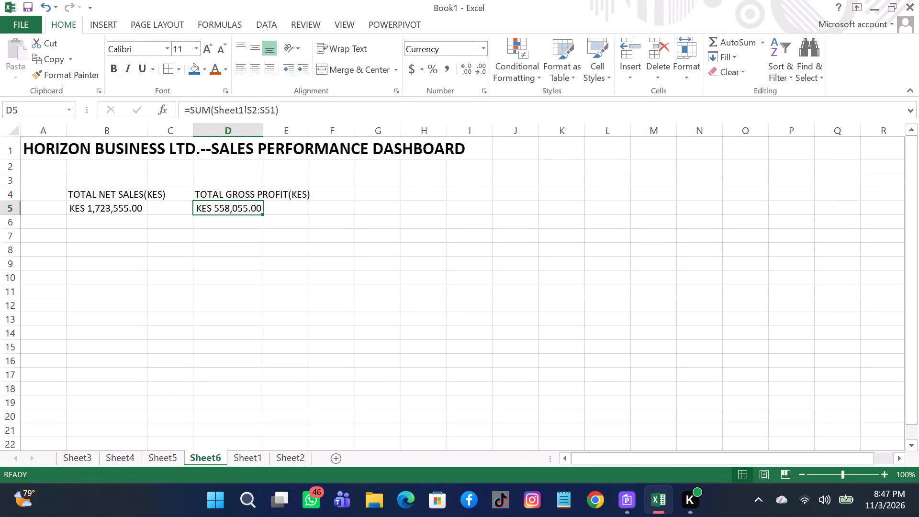
Enter the label "AVERAGE PROFIT MARGIN" in cell F4.
{"action": "left_click", "coordinate": [333, 196]}
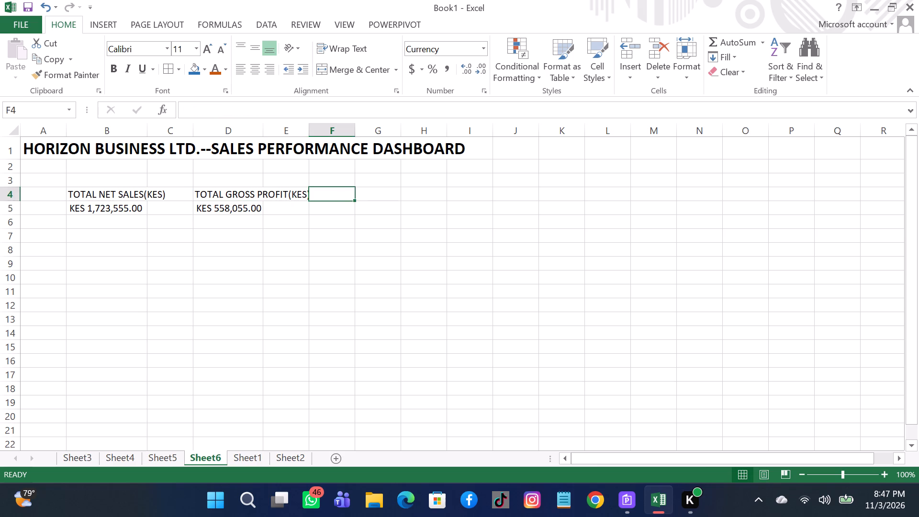
{"action": "type", "text": "AVERAGE"}
{"action": "key", "text": "space"}
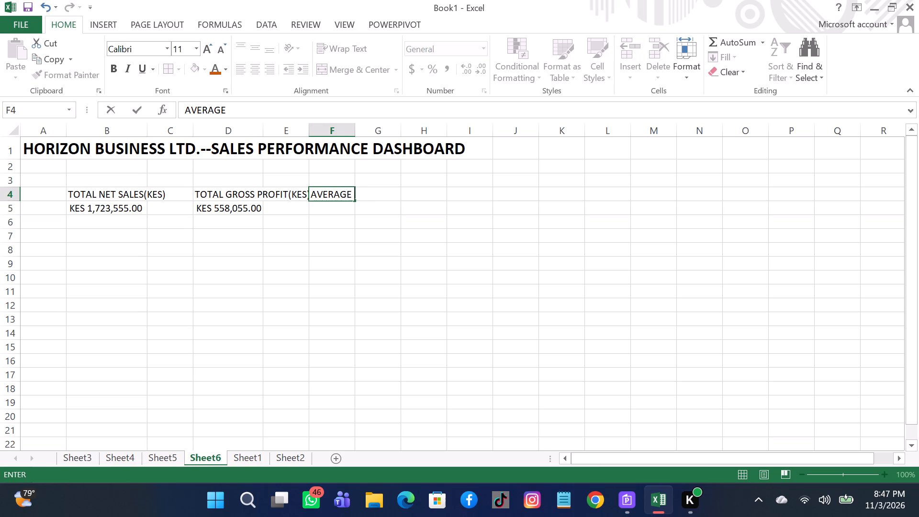
{"action": "type", "text": "P"}
{"action": "type", "text": "ROFIT MA"}
{"action": "key", "text": "r"}
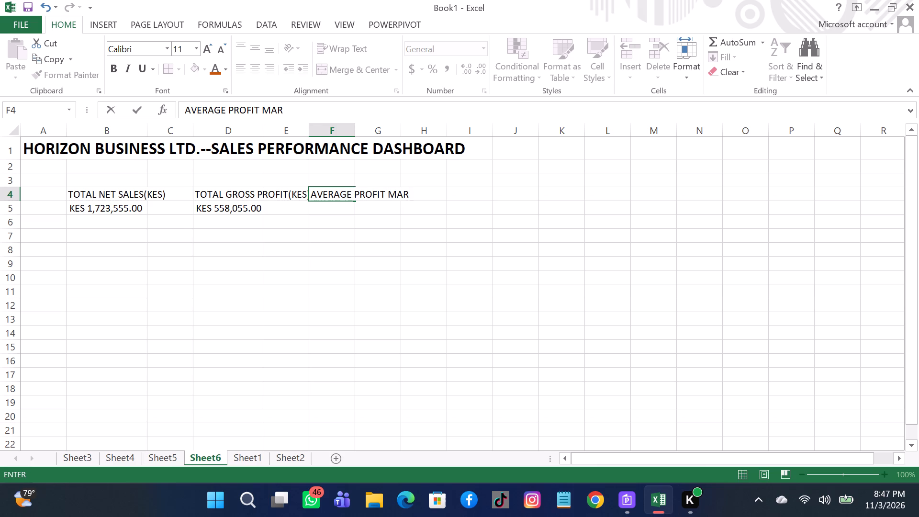
{"action": "type", "text": "GIN"}
{"action": "key", "text": "Return"}
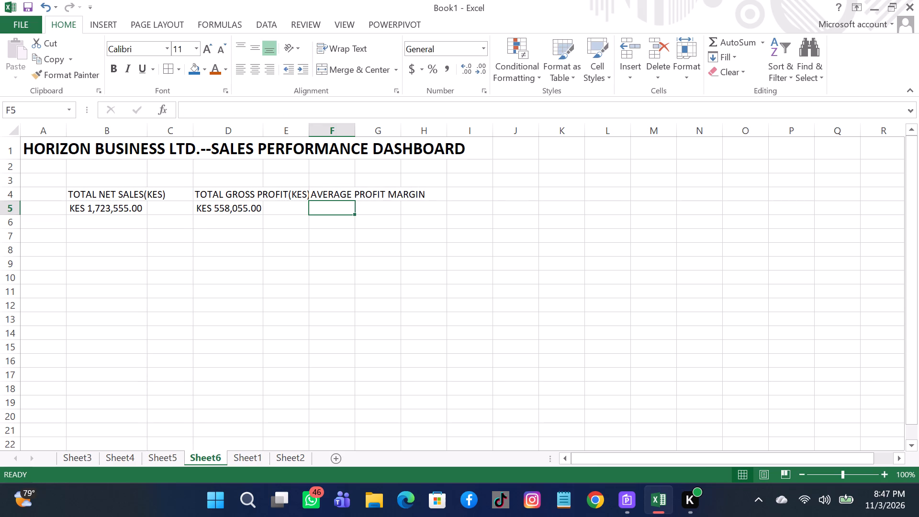
Enter the formula =AVERAGE(Sheet1!T2:T51) in cell F5 to calculate the average profit margin.
{"action": "key", "text": "equal"}
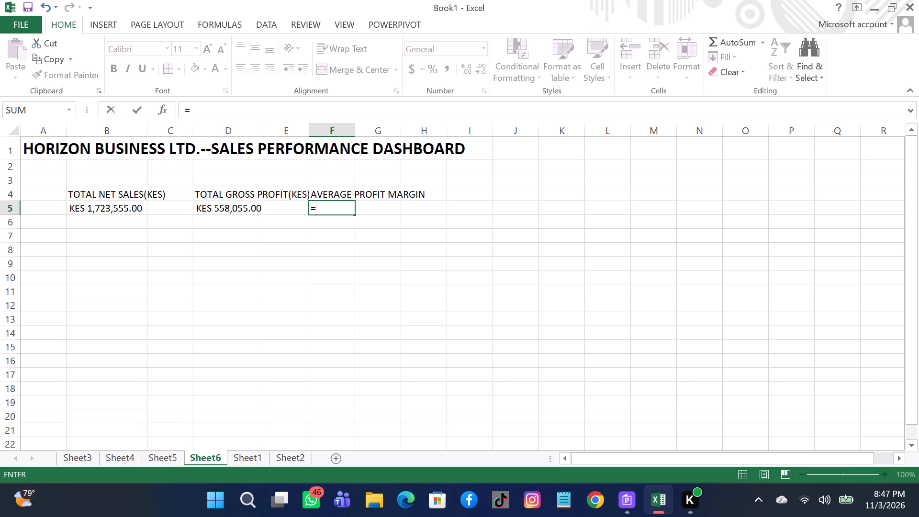
{"action": "key", "text": "equal"}
{"action": "key", "text": "BackSpace"}
{"action": "type", "text": "AVERA"}
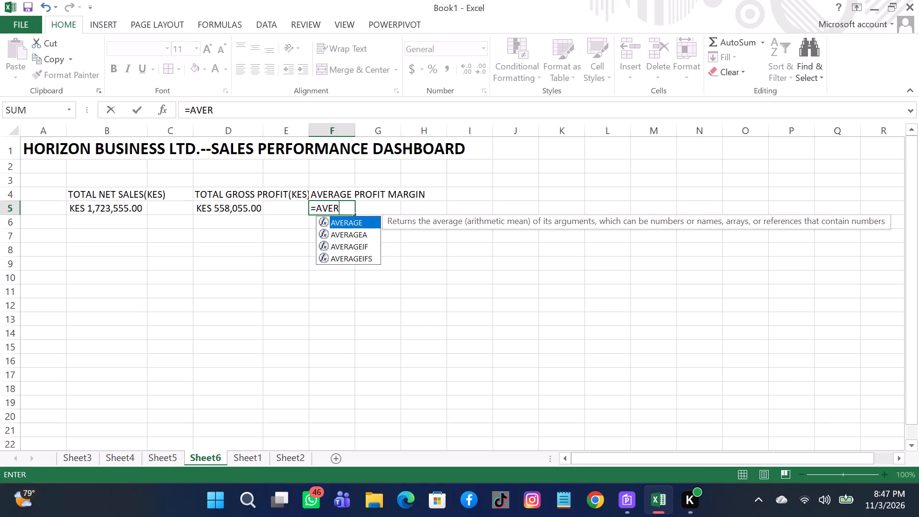
{"action": "type", "text": "GE"}
{"action": "key", "text": "shift+parenleft"}
{"action": "key", "text": "s"}
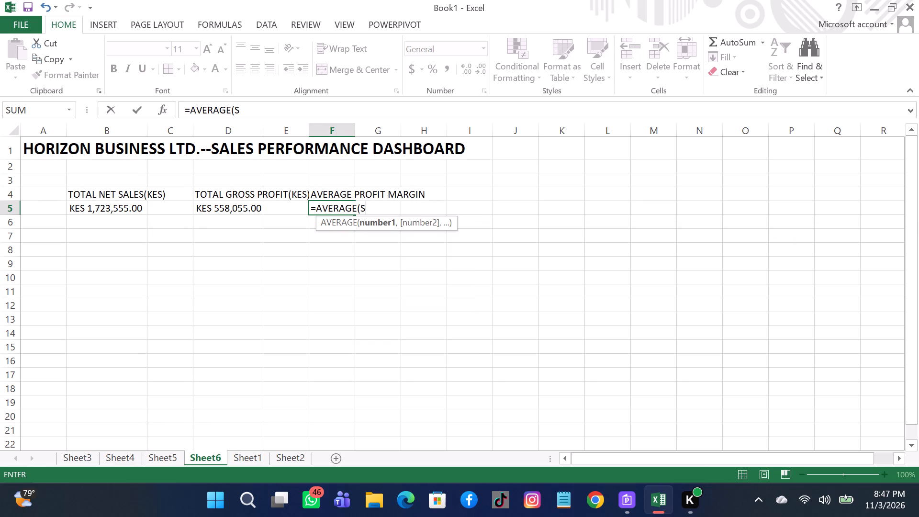
{"action": "type", "text": "heet"}
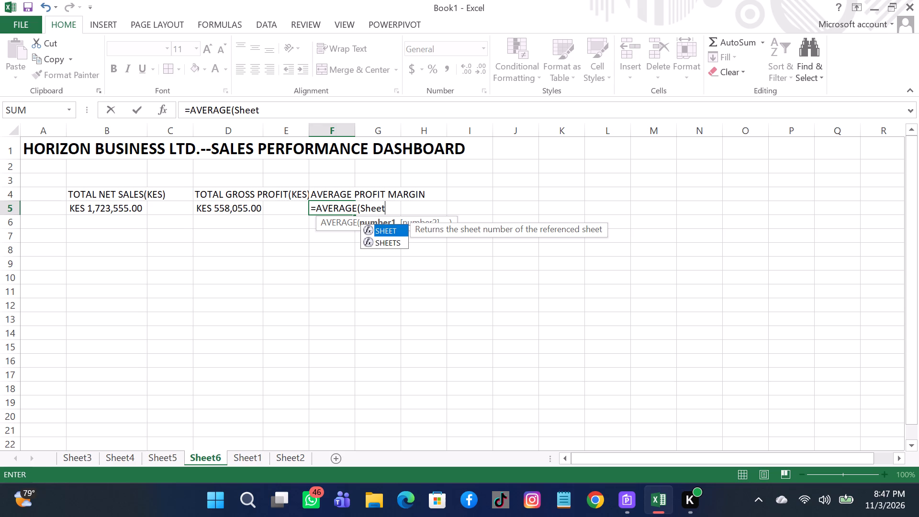
{"action": "key", "text": "1"}
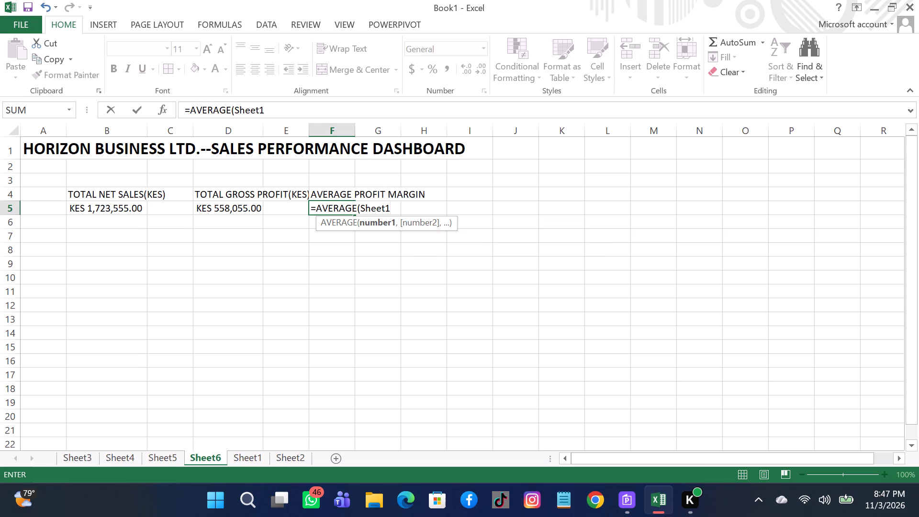
{"action": "key", "text": "shift+exclam"}
{"action": "type", "text": "T2"}
{"action": "key", "text": "shift+colon"}
{"action": "key", "text": "t"}
{"action": "type", "text": "51"}
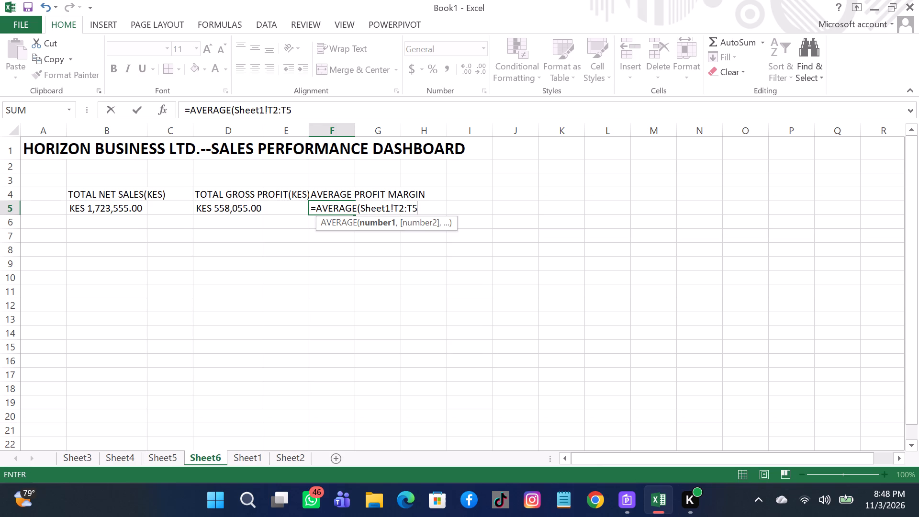
{"action": "key", "text": "shift+parenright"}
{"action": "key", "text": "Return"}
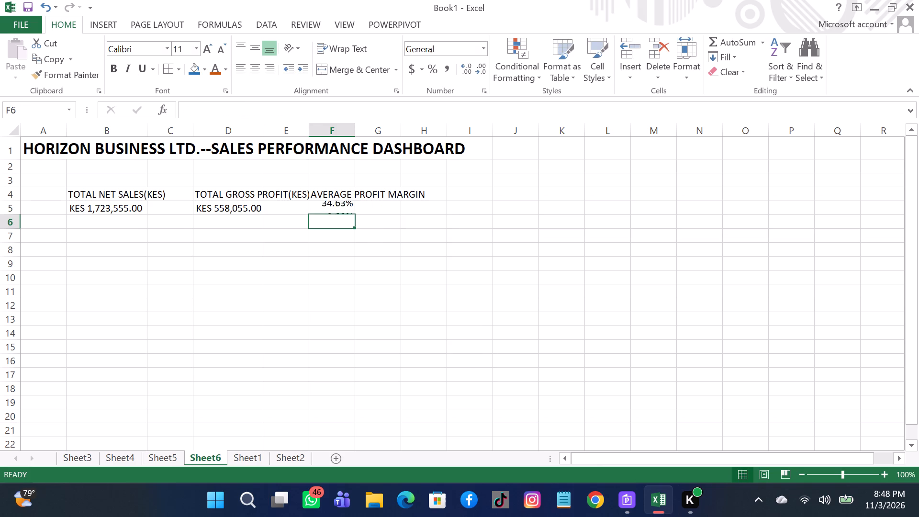
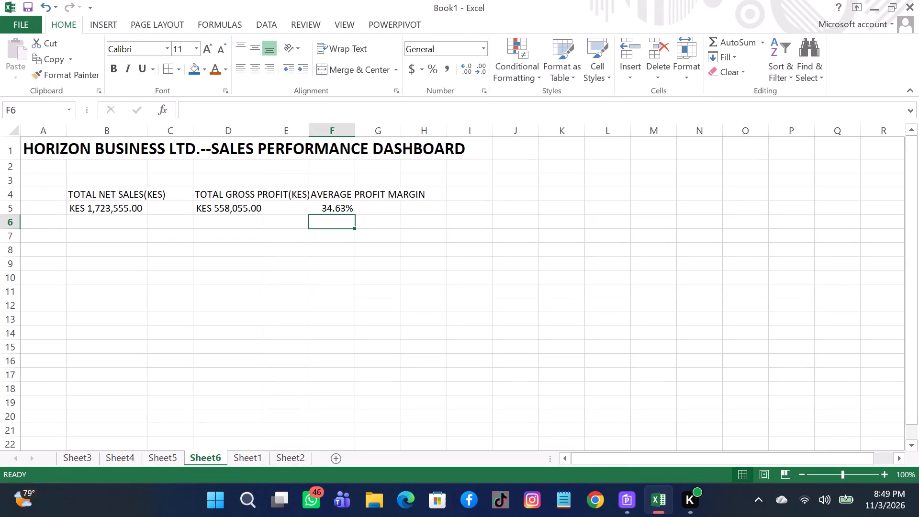
Enter the label "TOTAL ORDERS" in cell H4.
{"action": "left_click", "coordinate": [424, 201]}
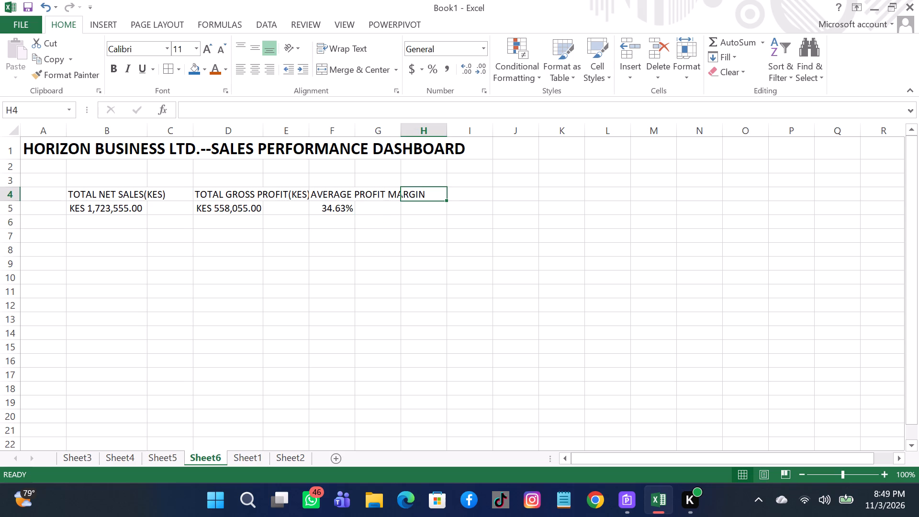
{"action": "key", "text": "t"}
{"action": "type", "text": "OTA"}
{"action": "type", "text": "L"}
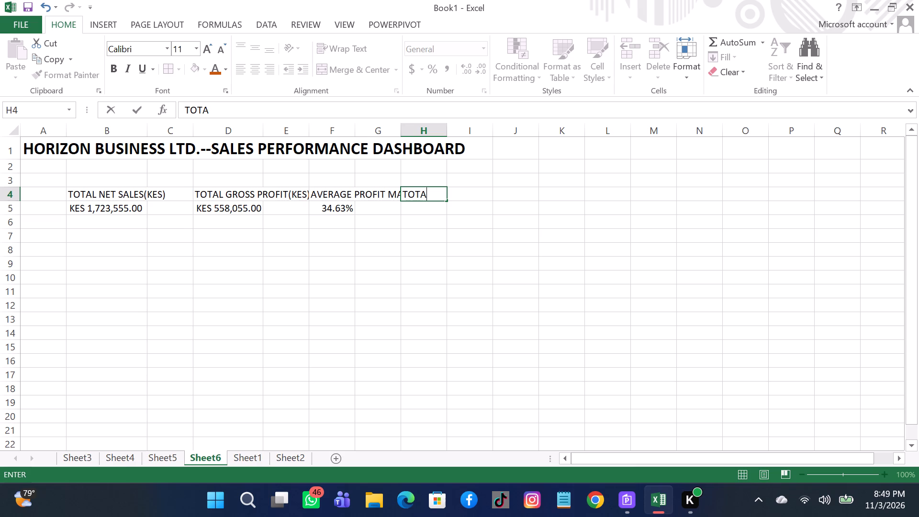
{"action": "key", "text": "space"}
{"action": "type", "text": "ORDERS"}
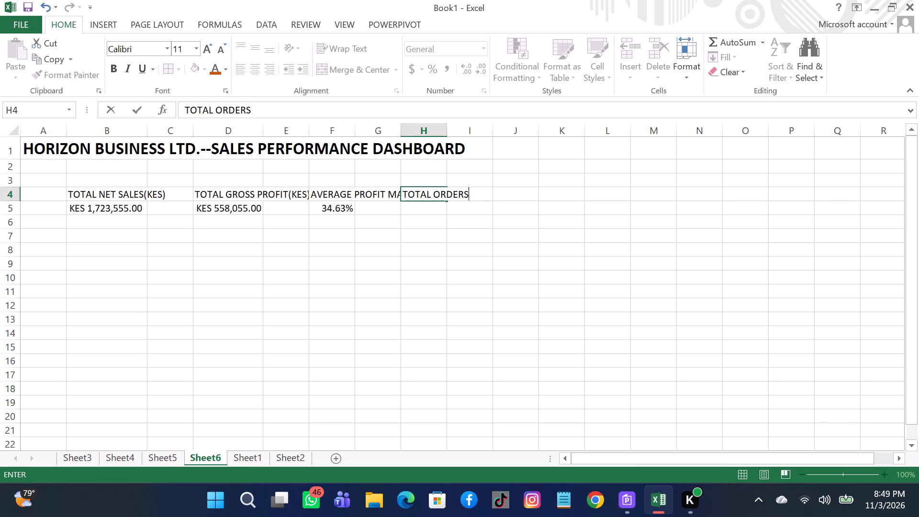
{"action": "key", "text": "Return"}
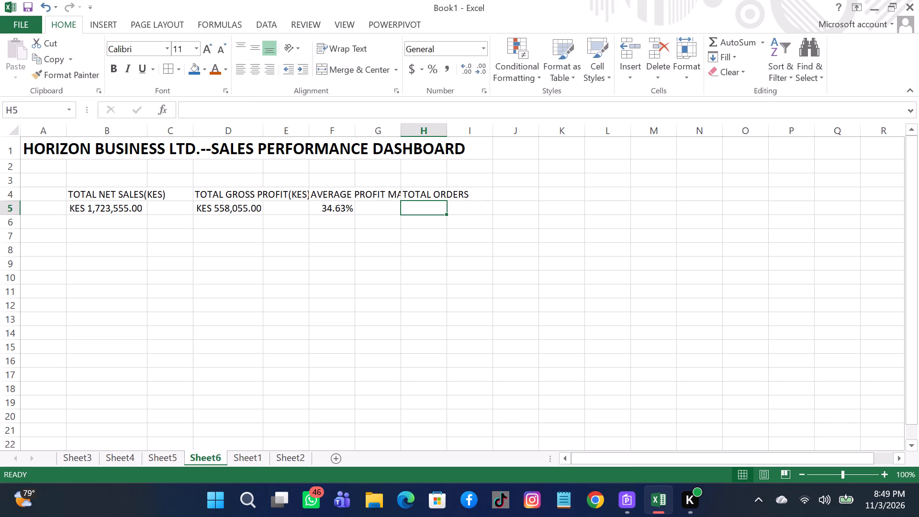
Enter the formula =COUNTA(Sheet1!A2:A51) in cell H5 to count the total orders.
{"action": "key", "text": "equal"}
{"action": "key", "text": "c"}
{"action": "type", "text": "OUNTA"}
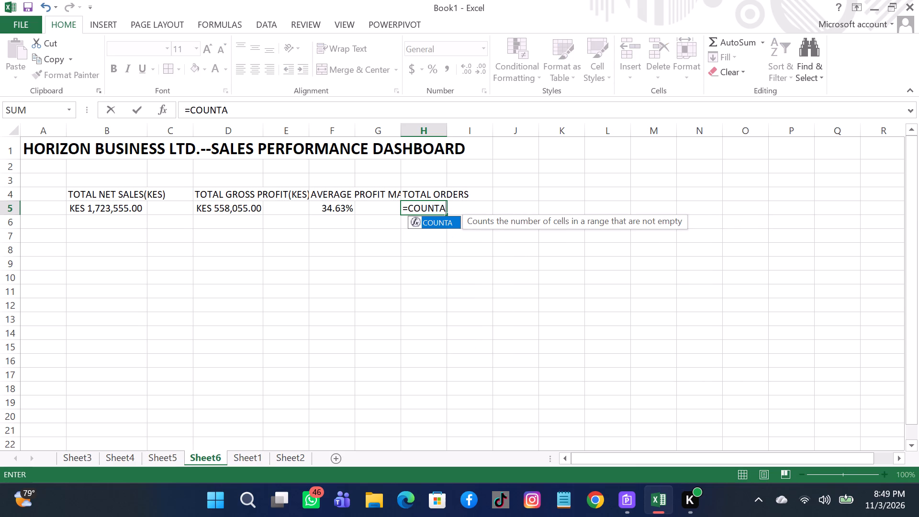
{"action": "key", "text": "shift+parenleft"}
{"action": "key", "text": "s"}
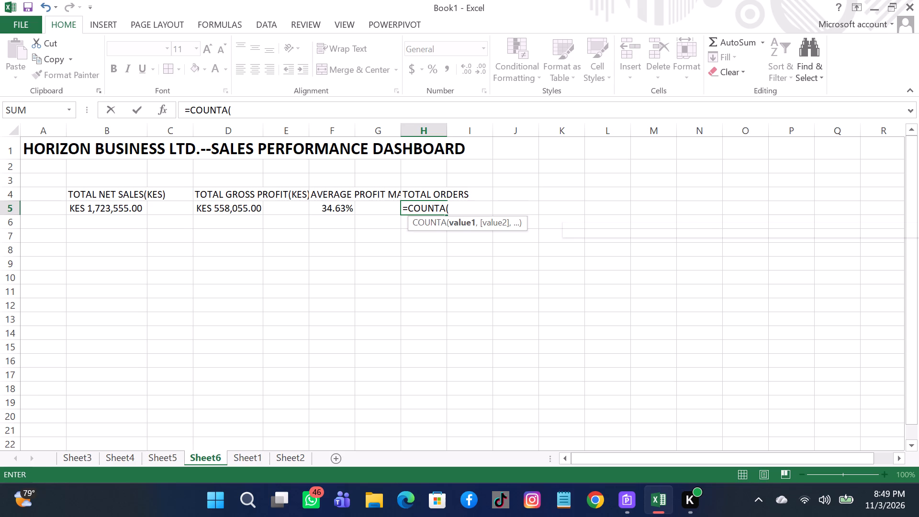
{"action": "type", "text": "hee"}
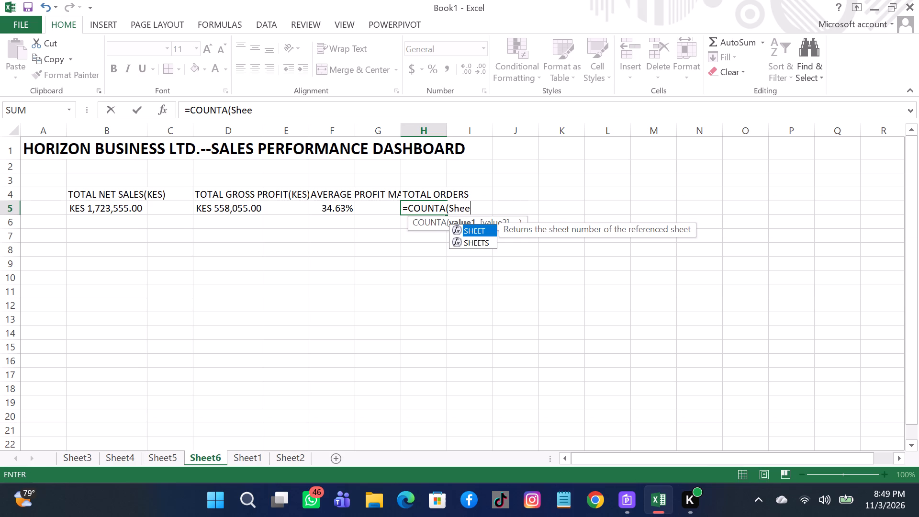
{"action": "type", "text": "t1"}
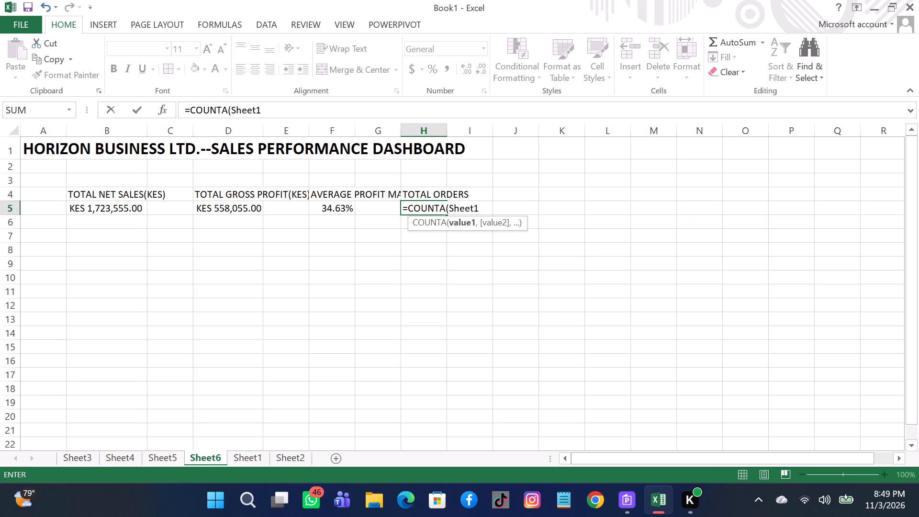
{"action": "key", "text": "shift+exclam"}
{"action": "key", "text": "a"}
{"action": "key", "text": "2"}
{"action": "type", "text": ":A51"}
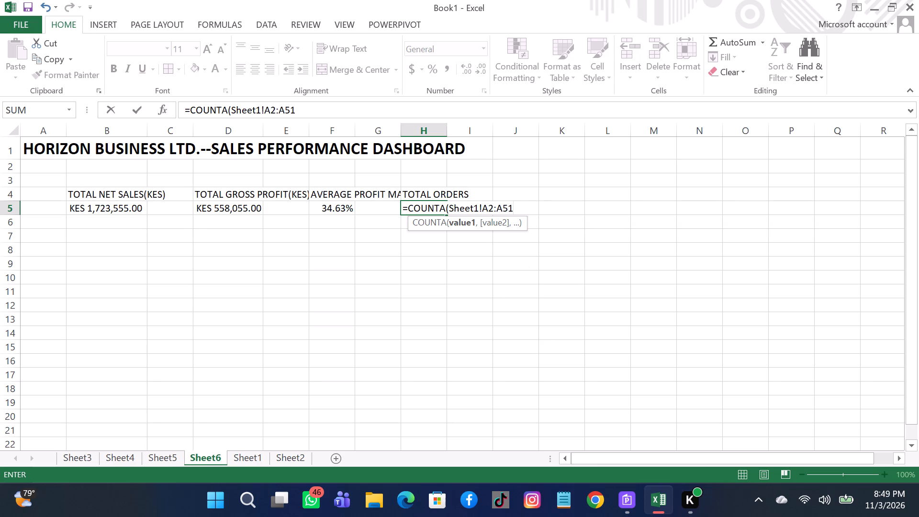
{"action": "key", "text": "shift+parenright"}
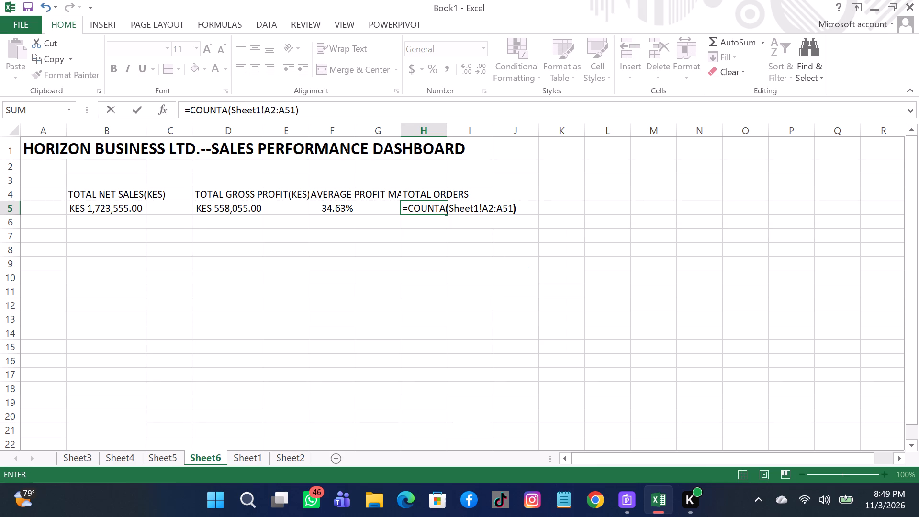
{"action": "key", "text": "Return"}
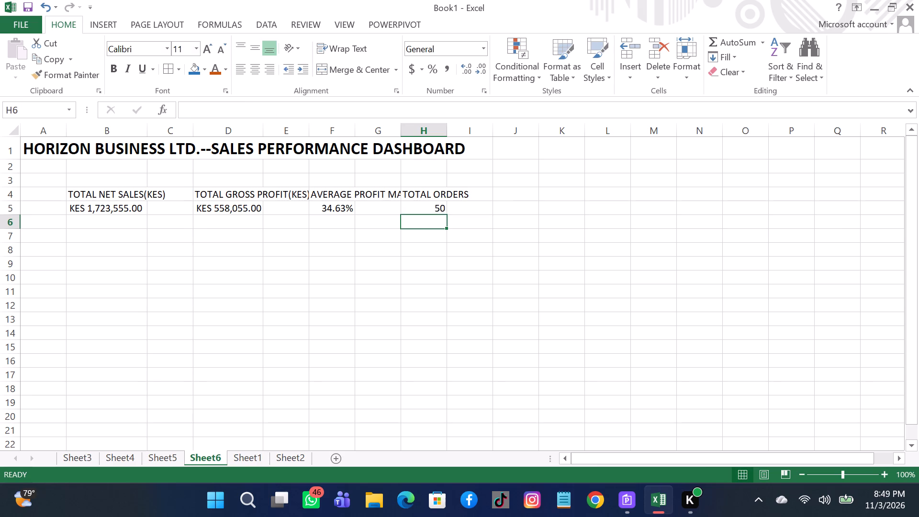
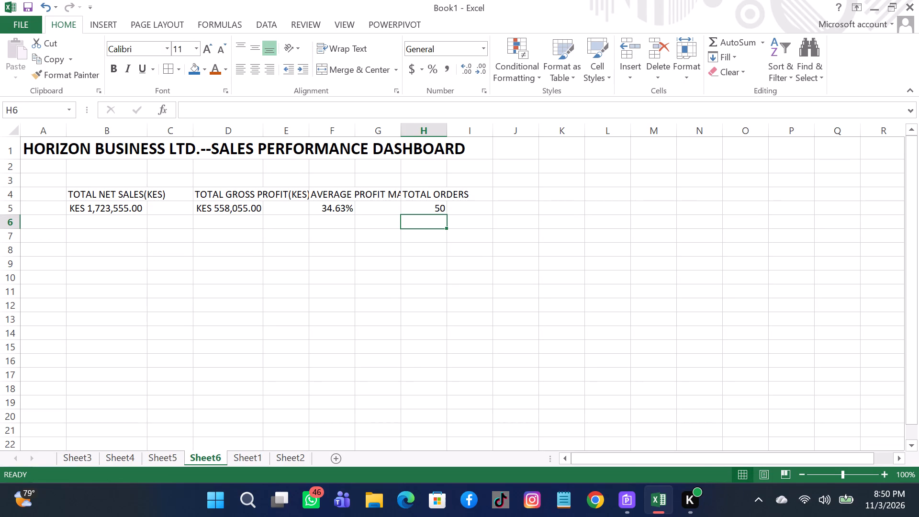
Move the Net Sales by Region chart from Sheet3 to cell B8 of the Sheet6 dashboard.
{"action": "left_click", "coordinate": [71, 450]}
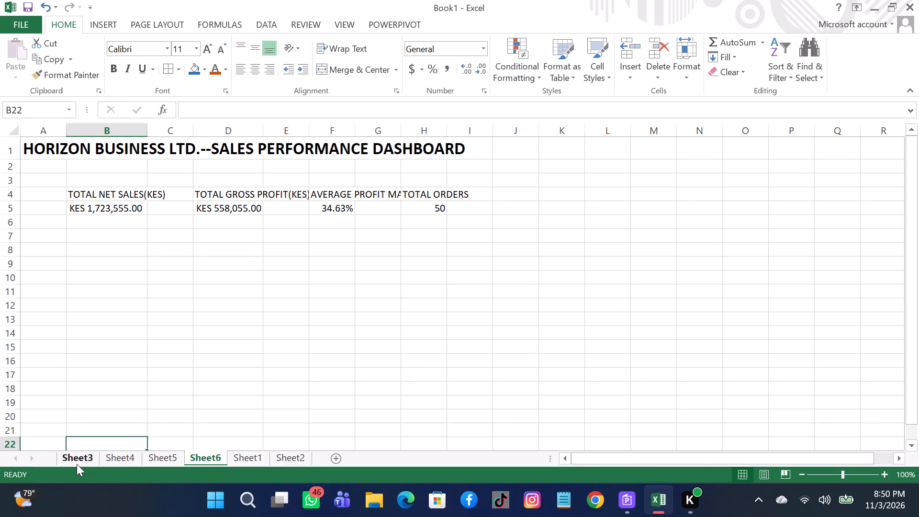
{"action": "left_click", "coordinate": [77, 456]}
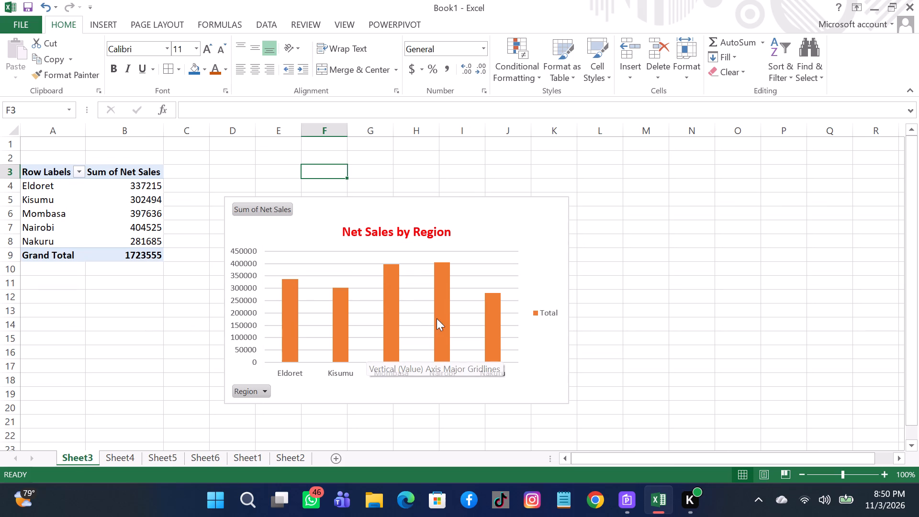
{"action": "left_click", "coordinate": [530, 232]}
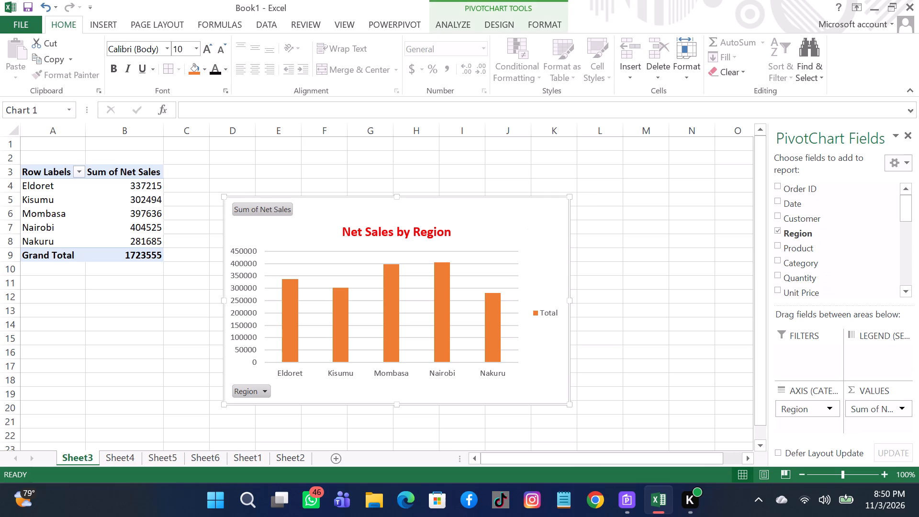
{"action": "key", "text": "ctrl+x"}
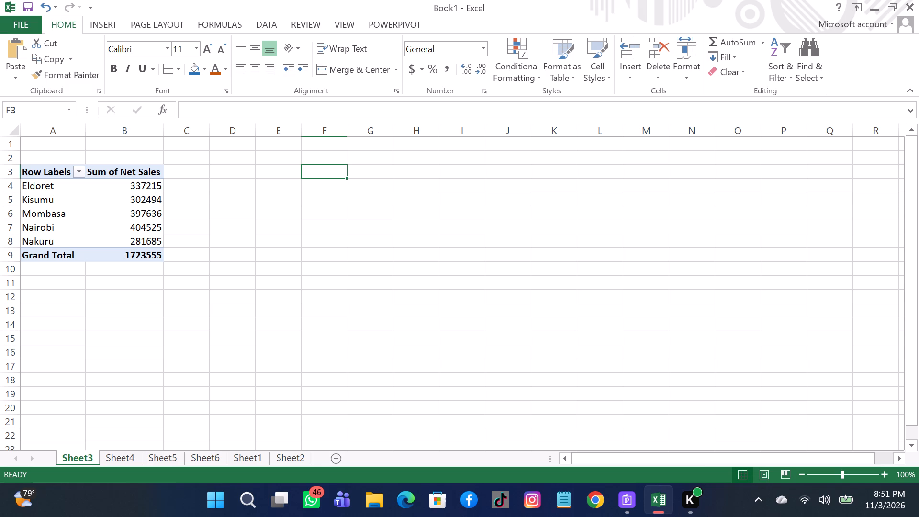
{"action": "left_click", "coordinate": [213, 456]}
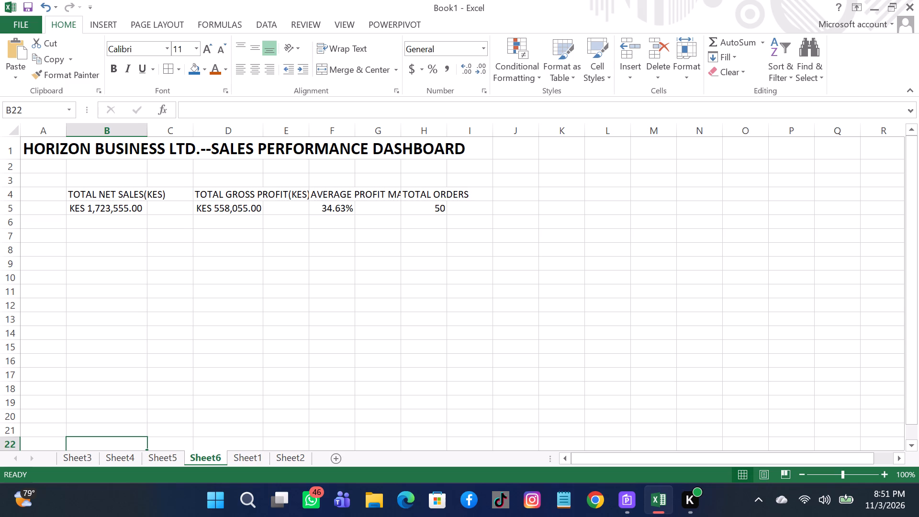
{"action": "left_click", "coordinate": [71, 252]}
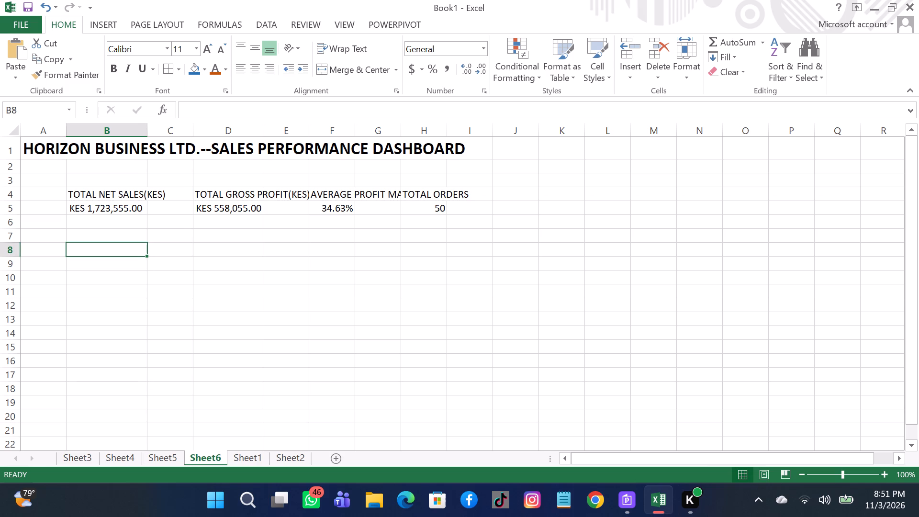
{"action": "key", "text": "ctrl+v"}
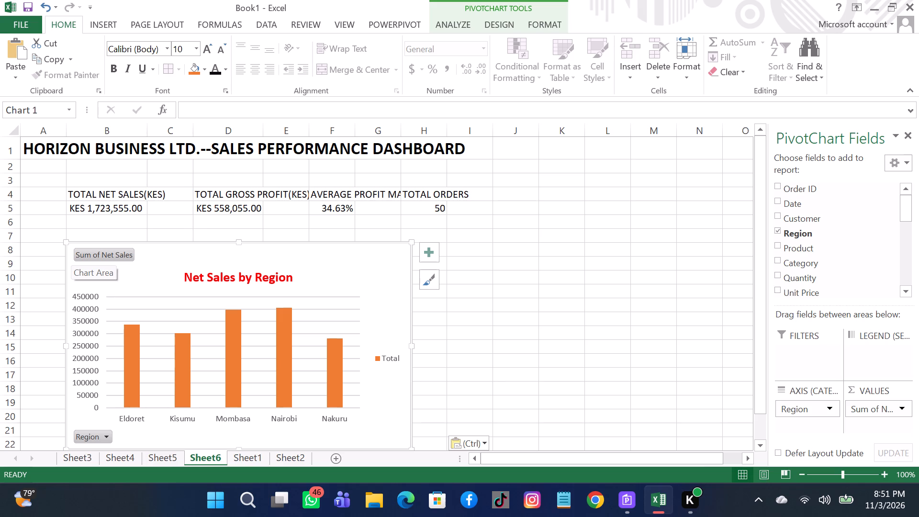
Move the Net Sales by Product chart from Sheet4 to cell J8 of the Sheet6 dashboard.
{"action": "left_click", "coordinate": [125, 453]}
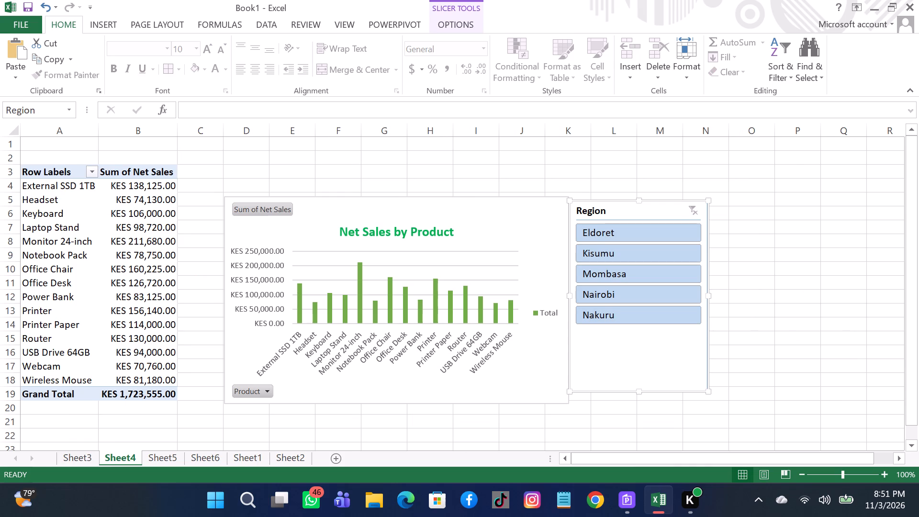
{"action": "left_click", "coordinate": [294, 381]}
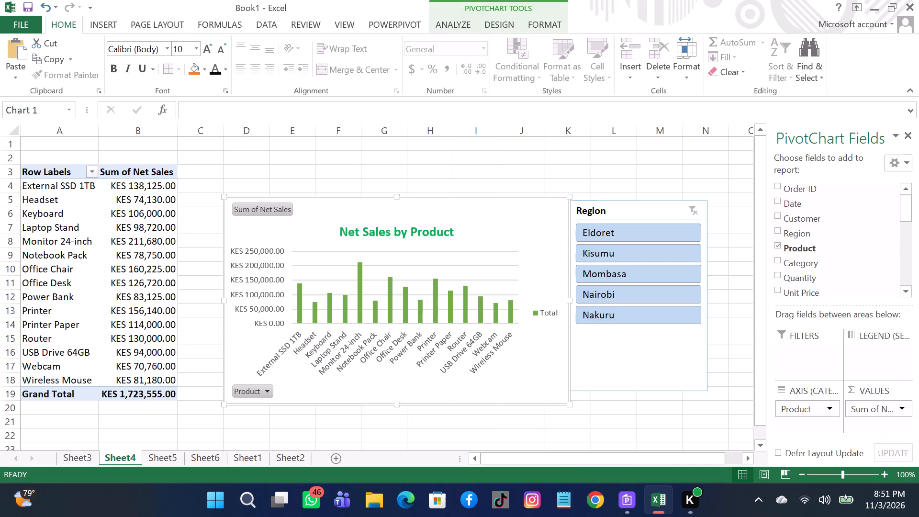
{"action": "key", "text": "ctrl+x"}
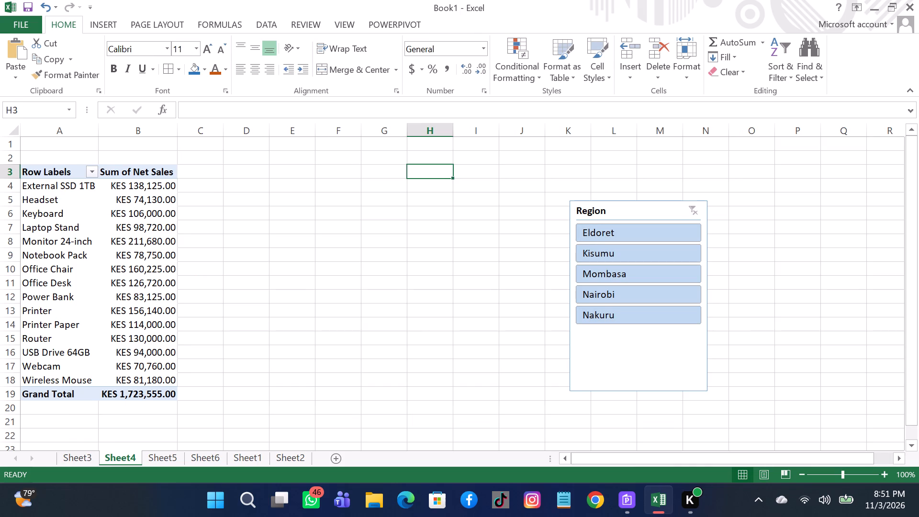
{"action": "left_click", "coordinate": [172, 456]}
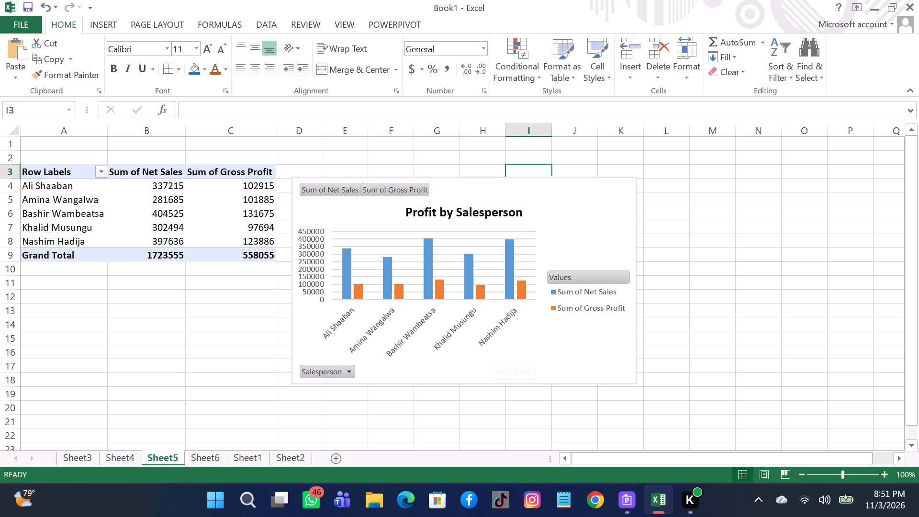
{"action": "left_click", "coordinate": [202, 459]}
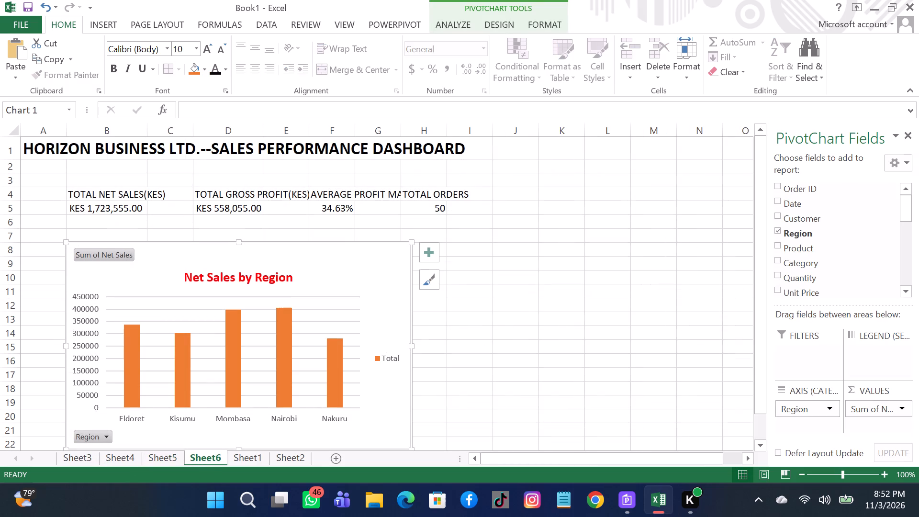
{"action": "left_click", "coordinate": [510, 241]}
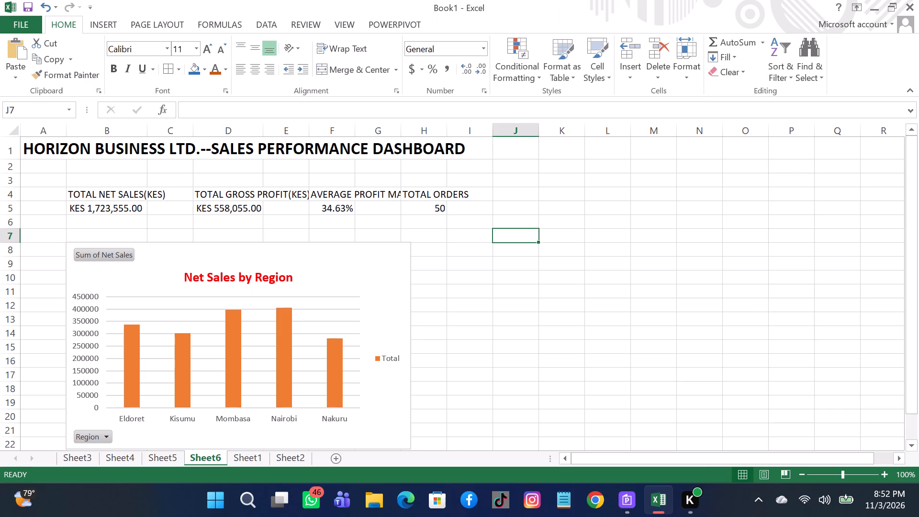
{"action": "left_click", "coordinate": [510, 254]}
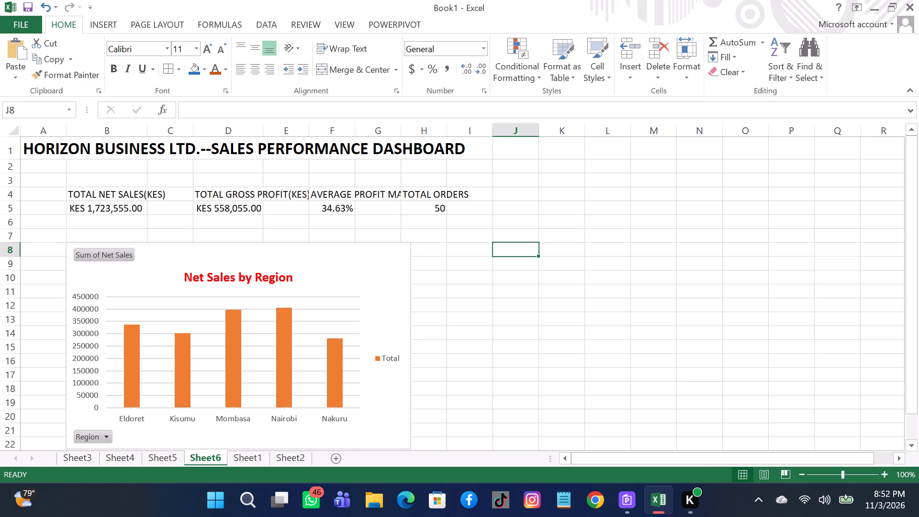
{"action": "key", "text": "ctrl+v"}
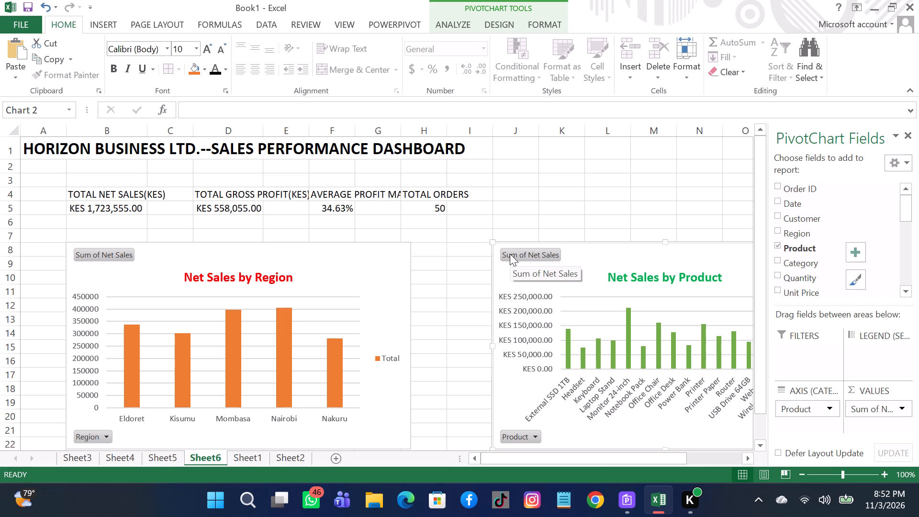
Edit the dashboard title in cell A1 to read "HORIZON BUSINESS LTD.-SALES PERFORMANCE DASHBOARD" with a single hyphen.
{"action": "left_click", "coordinate": [204, 148]}
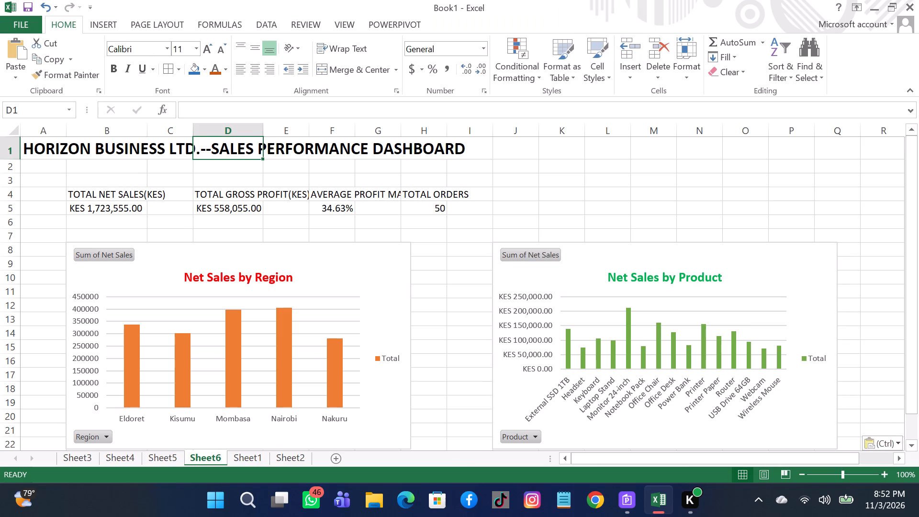
{"action": "left_click", "coordinate": [46, 151]}
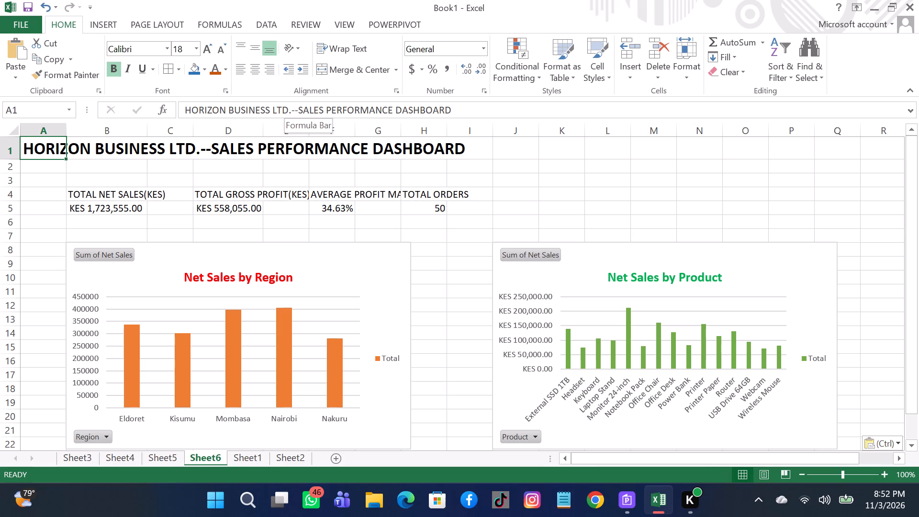
{"action": "left_click", "coordinate": [293, 110]}
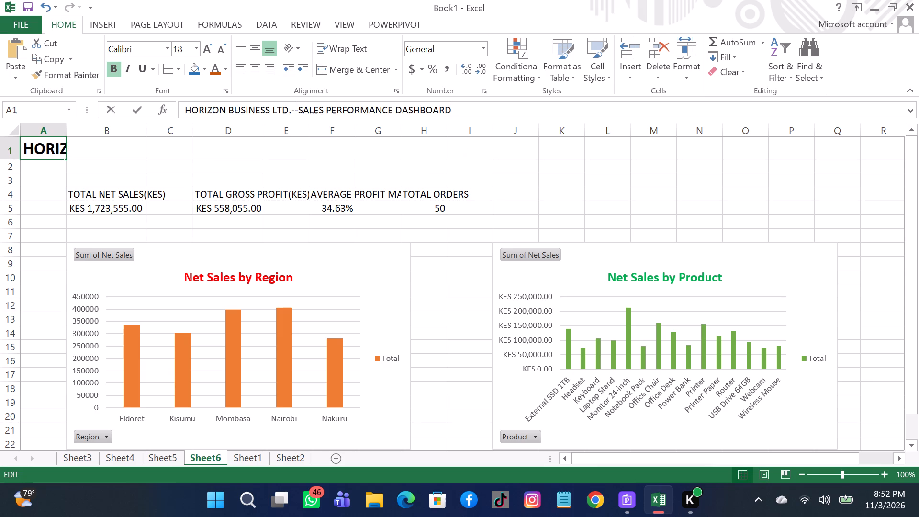
{"action": "key", "text": "BackSpace"}
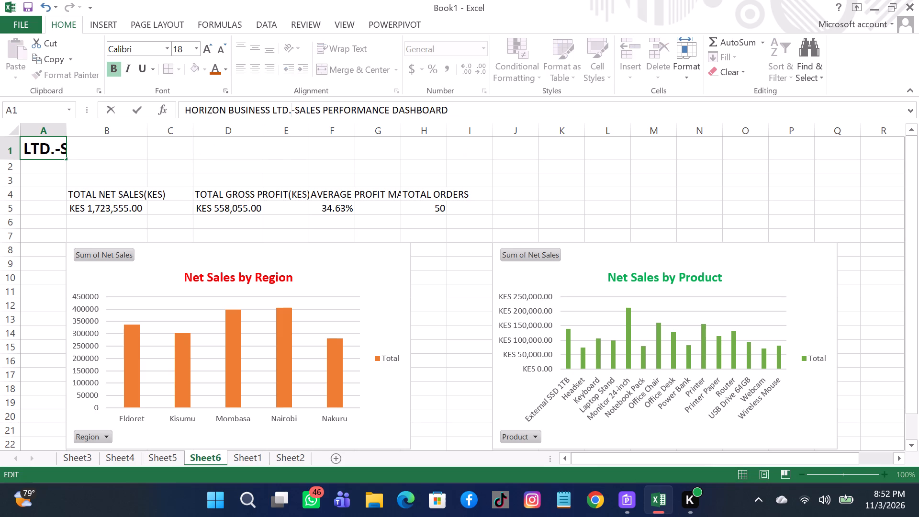
{"action": "key", "text": "Return"}
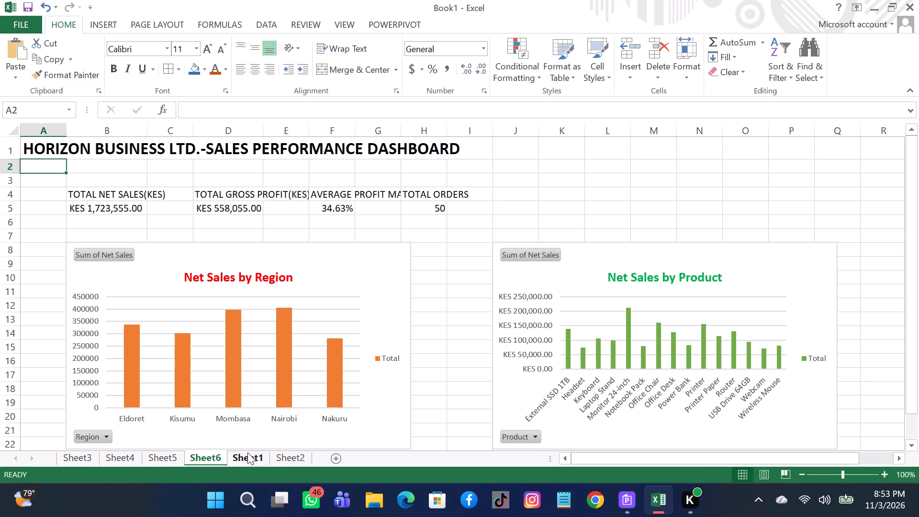
Move the Profit by Salesperson chart from Sheet5 to cell B25 of the Sheet6 dashboard and review the layout.
{"action": "left_click", "coordinate": [164, 457]}
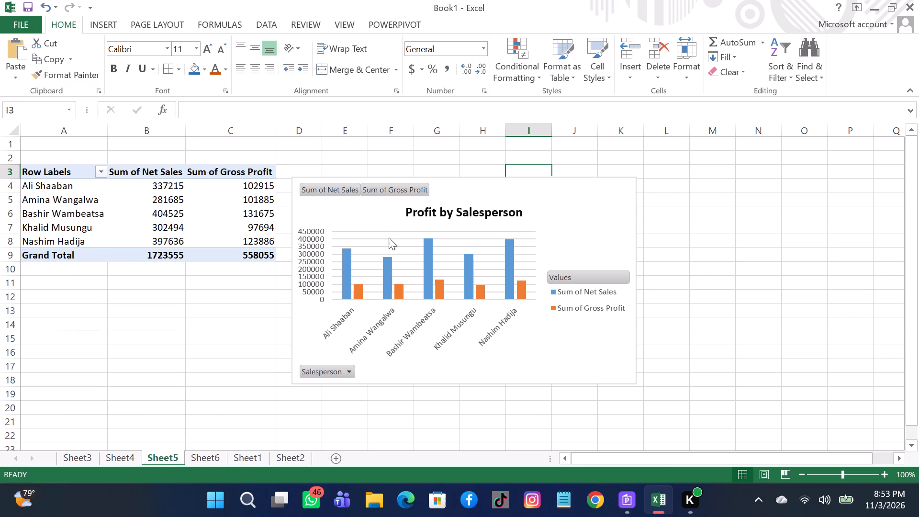
{"action": "left_click", "coordinate": [386, 225]}
{"action": "key", "text": "ctrl+x"}
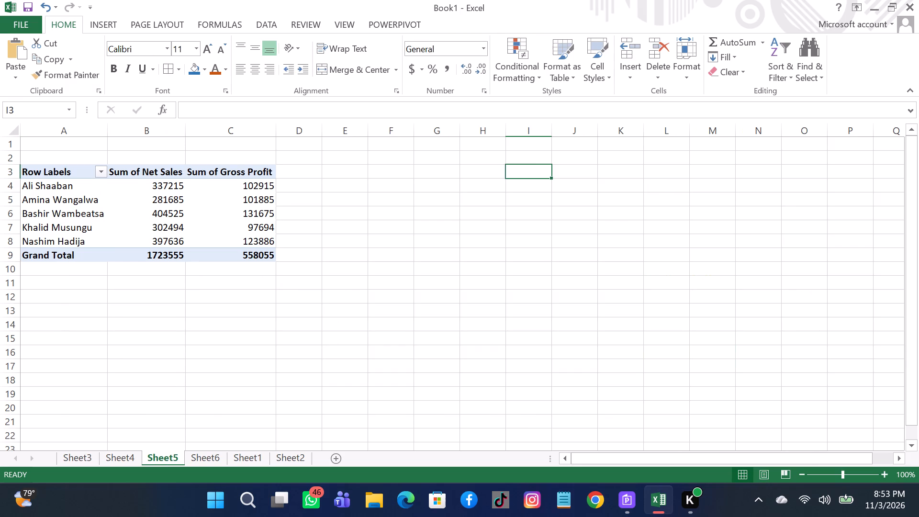
{"action": "left_click", "coordinate": [213, 456]}
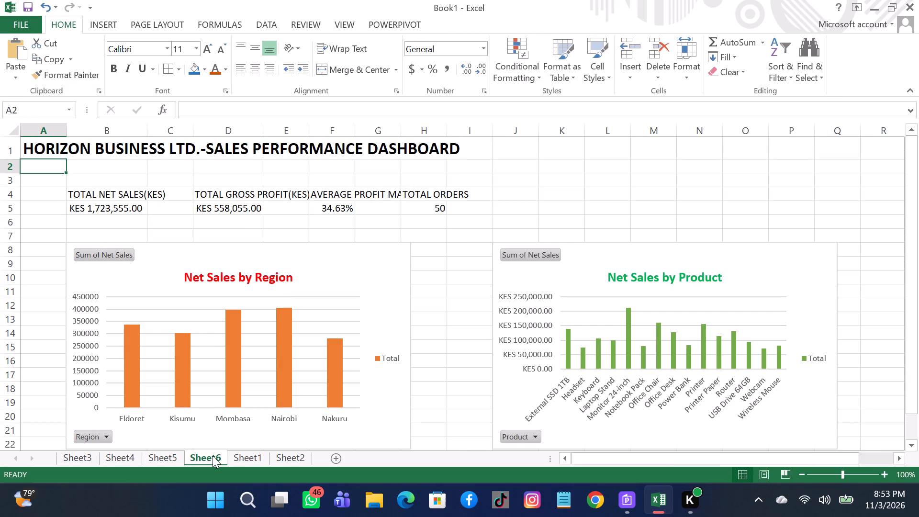
{"action": "scroll", "coordinate": [206, 380], "scroll_direction": "down", "scroll_amount": 3}
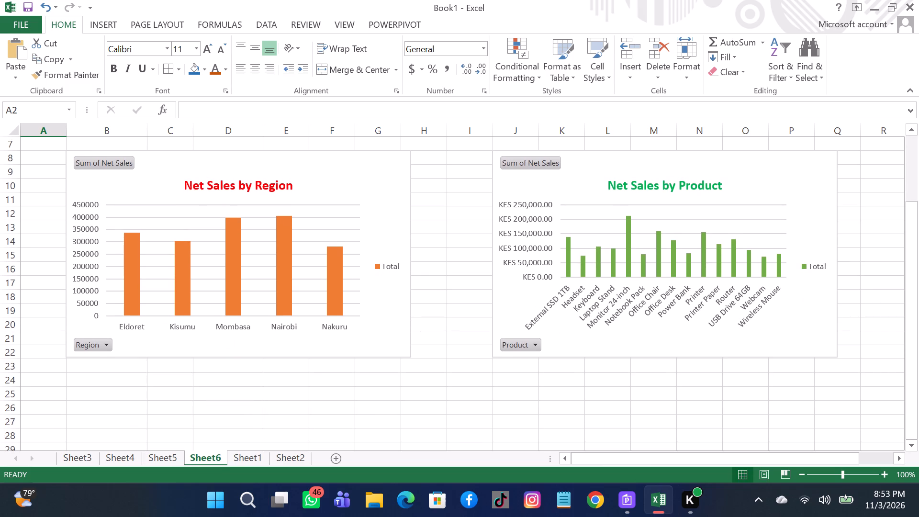
{"action": "left_click", "coordinate": [115, 394]}
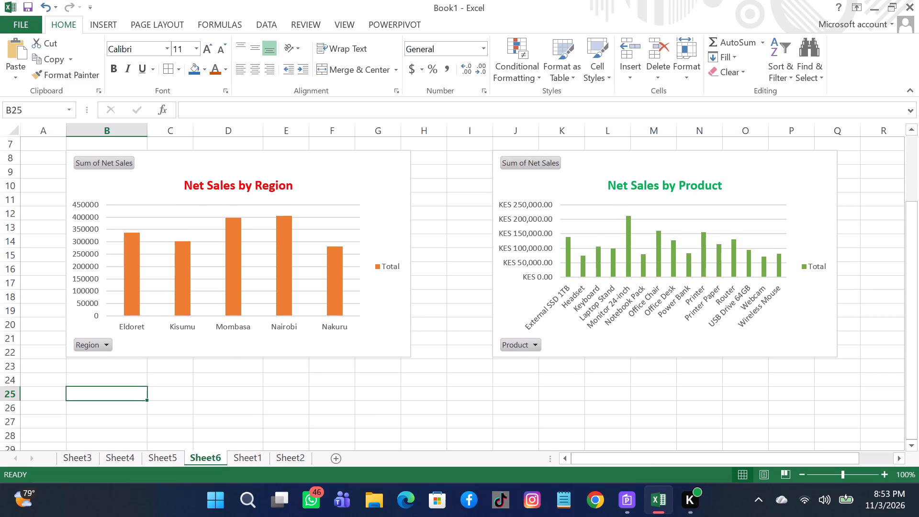
{"action": "key", "text": "ctrl+v"}
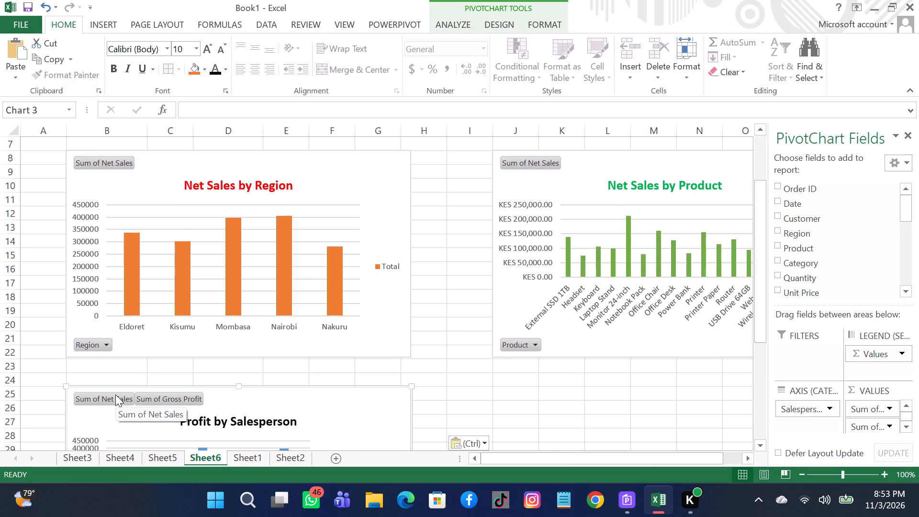
{"action": "scroll", "coordinate": [115, 394], "scroll_direction": "down", "scroll_amount": 3}
{"action": "scroll", "coordinate": [115, 394], "scroll_direction": "up", "scroll_amount": 1}
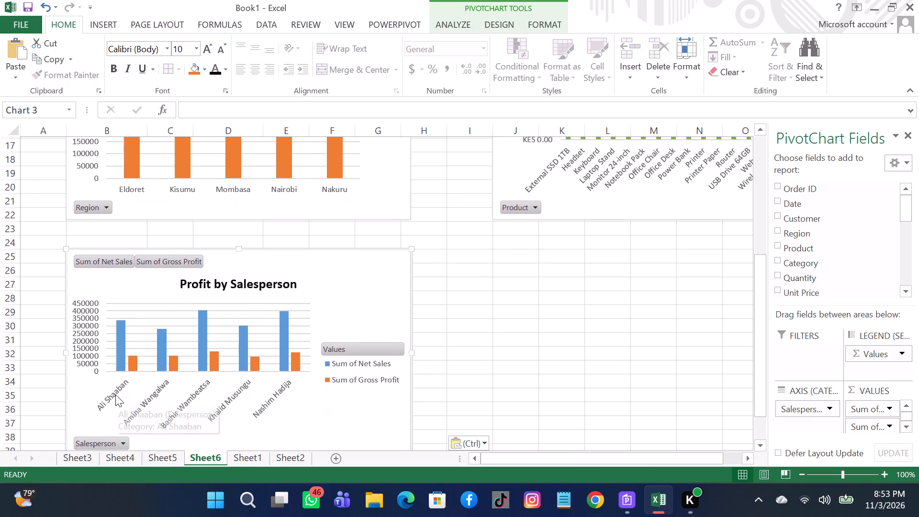
{"action": "scroll", "coordinate": [115, 394], "scroll_direction": "up", "scroll_amount": 3}
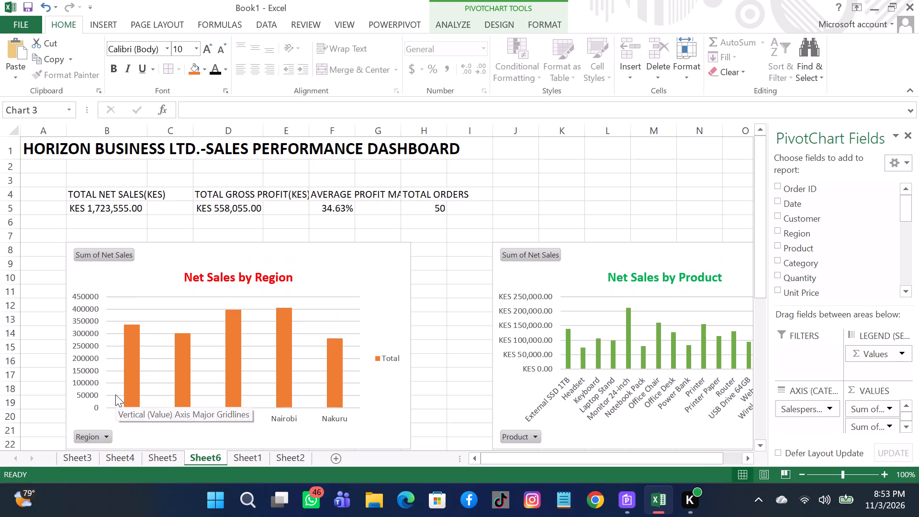
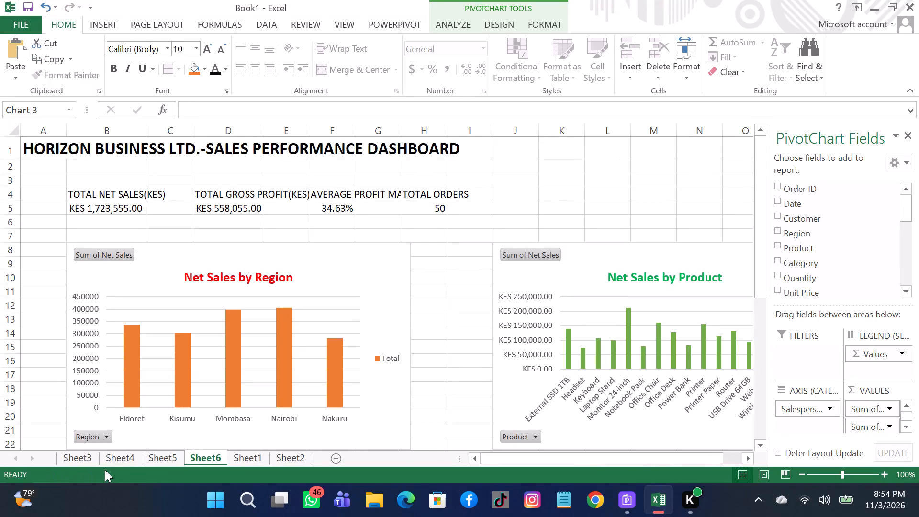
Connect the Region slicer on Sheet4 to PivotTable1 on Sheet3 and PivotTable3 on Sheet5 through its report connections.
{"action": "left_click", "coordinate": [131, 453]}
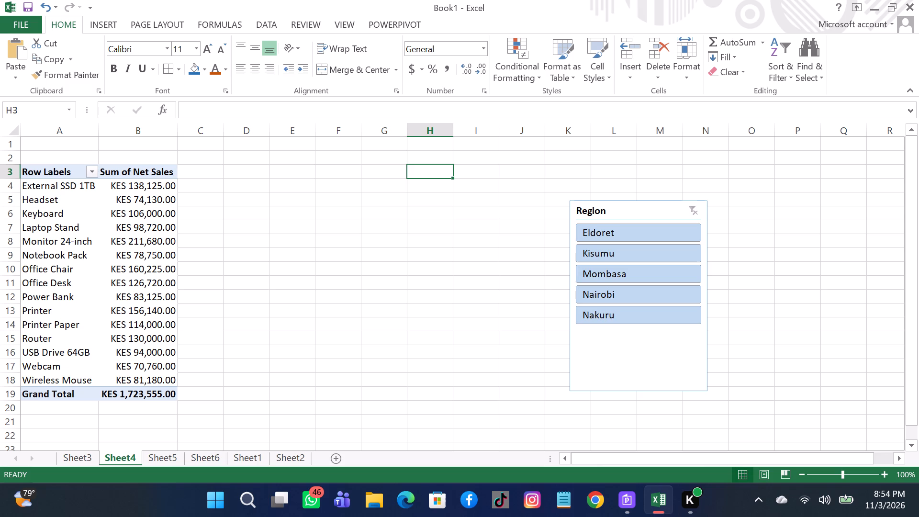
{"action": "left_click", "coordinate": [638, 343]}
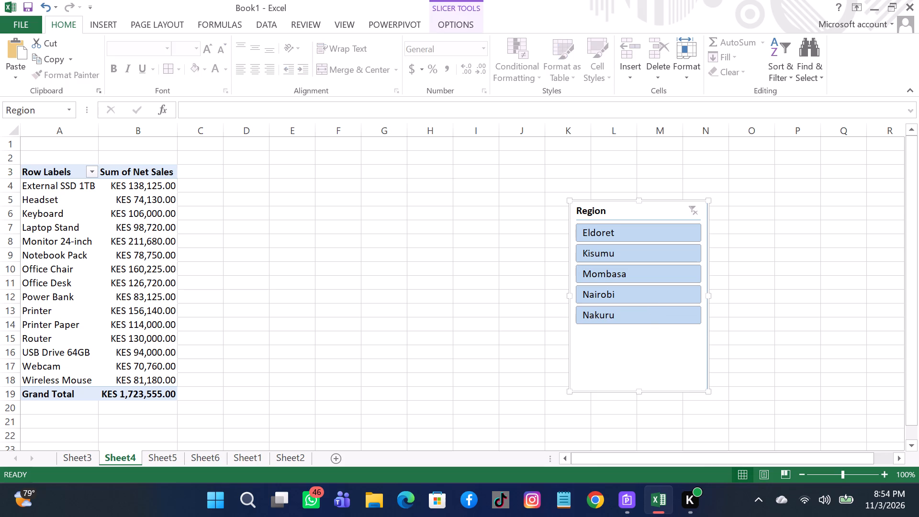
{"action": "right_click", "coordinate": [639, 339]}
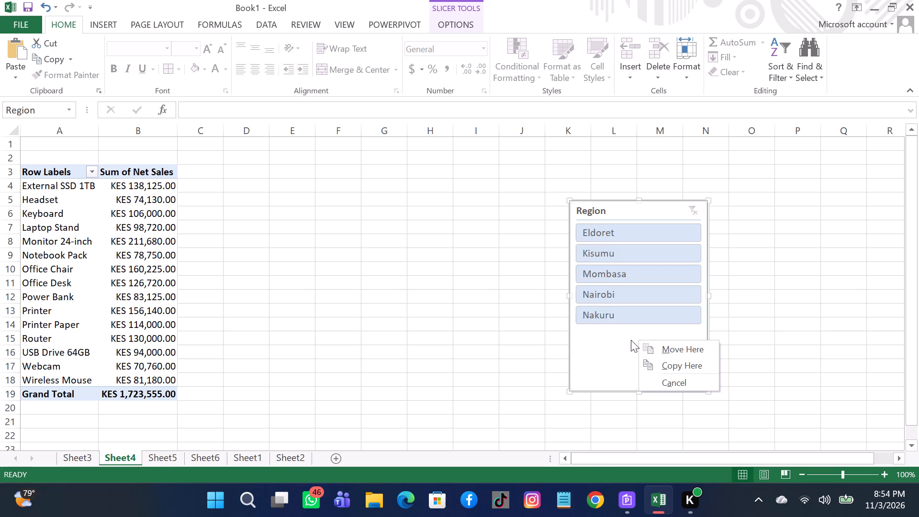
{"action": "left_click", "coordinate": [617, 341]}
{"action": "right_click", "coordinate": [617, 341]}
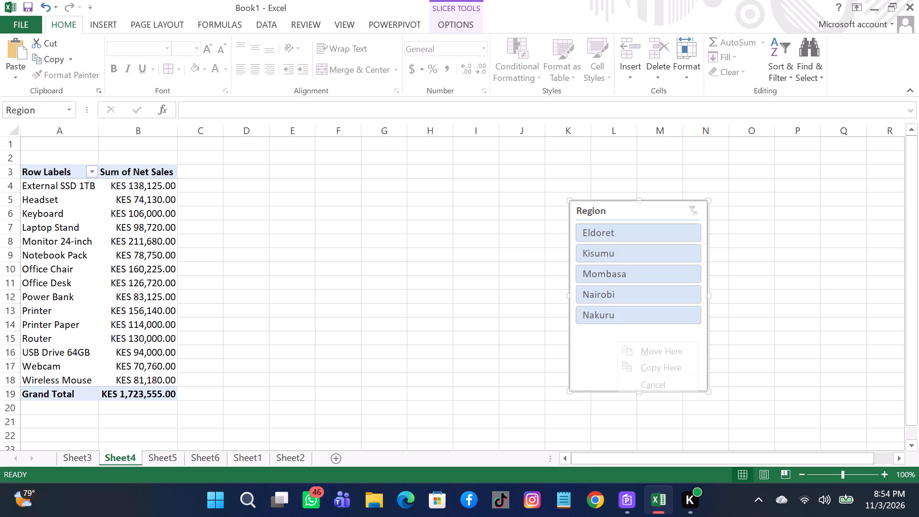
{"action": "left_click", "coordinate": [613, 287]}
{"action": "right_click", "coordinate": [613, 287]}
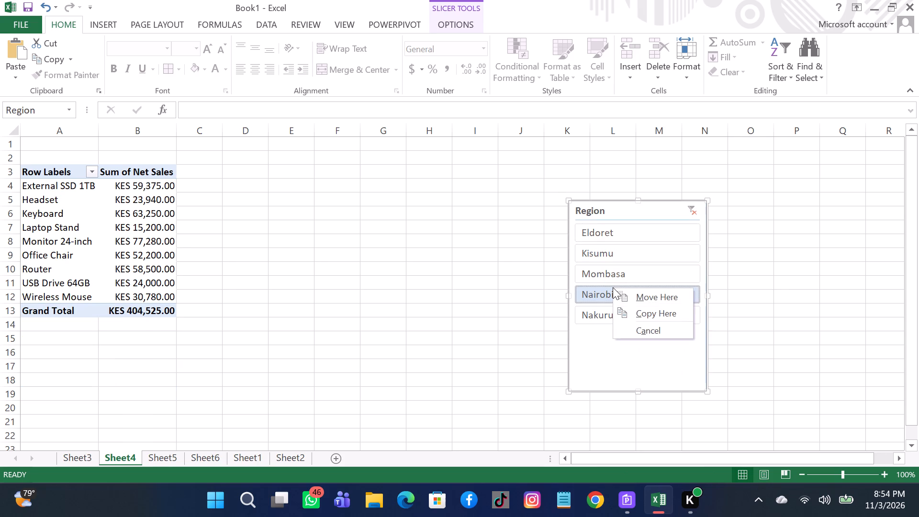
{"action": "left_click", "coordinate": [625, 214]}
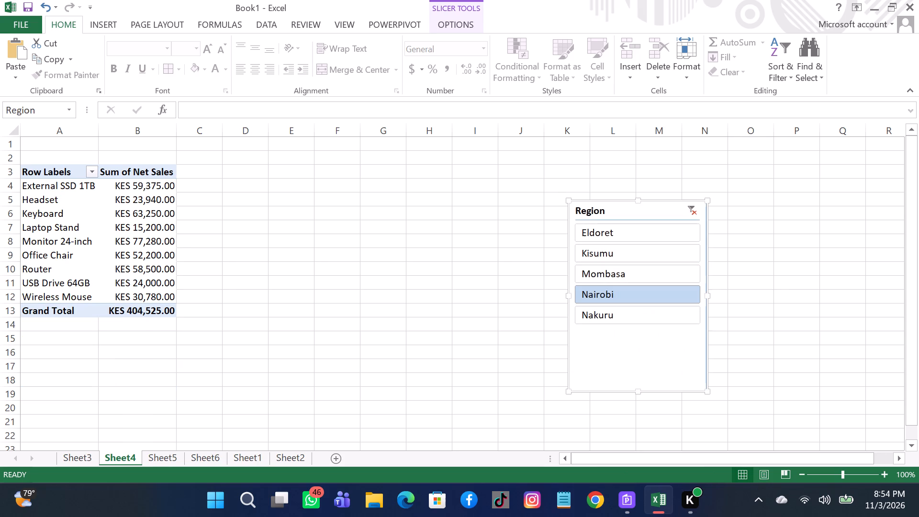
{"action": "right_click", "coordinate": [625, 214]}
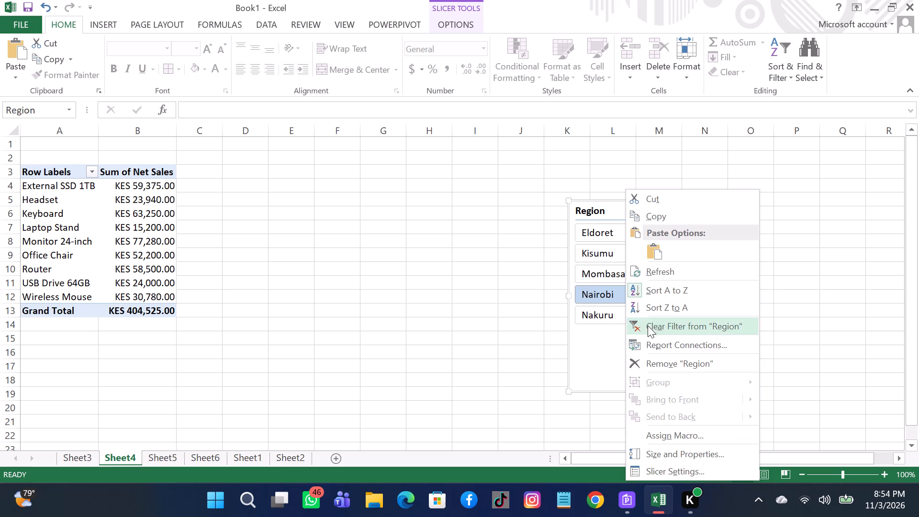
{"action": "left_click", "coordinate": [651, 340]}
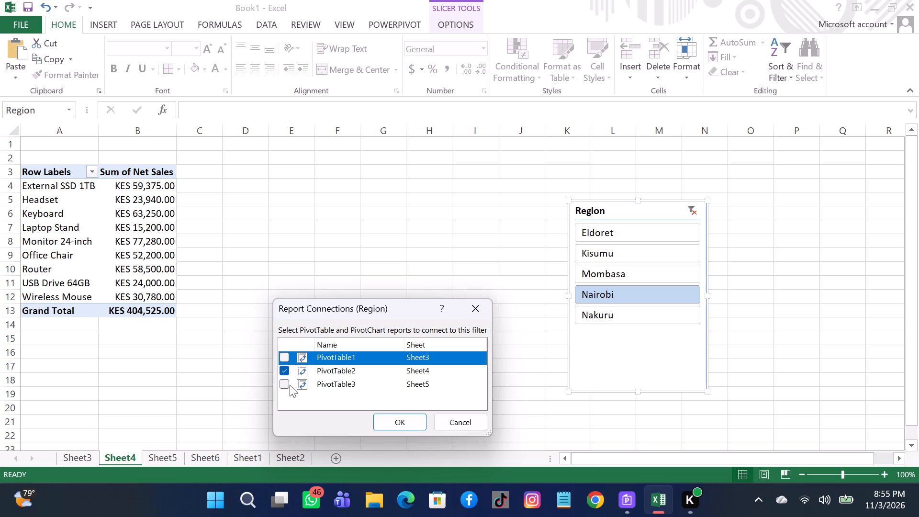
{"action": "scroll", "coordinate": [329, 380], "scroll_direction": "down", "scroll_amount": 1}
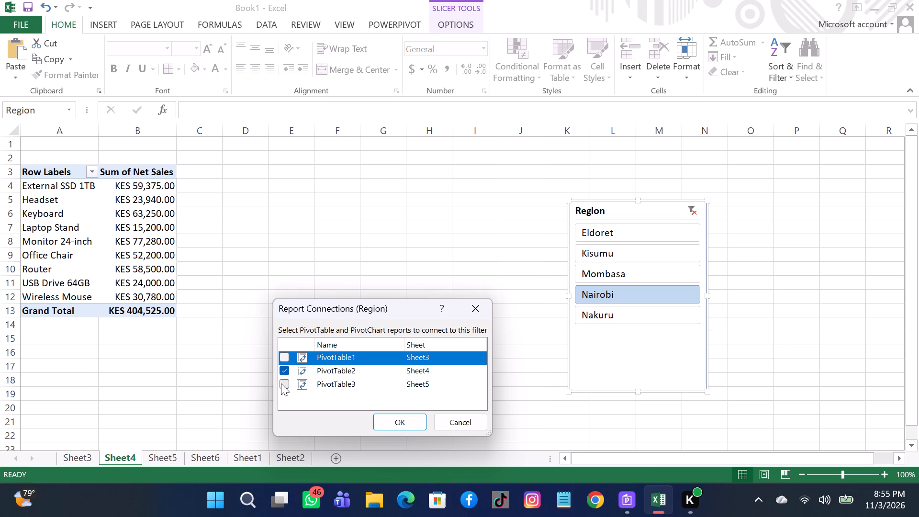
{"action": "left_click", "coordinate": [281, 383]}
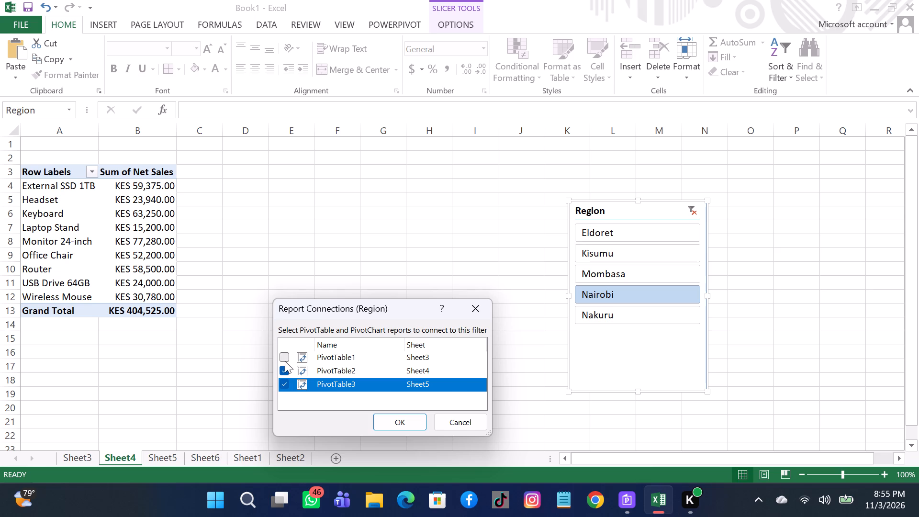
{"action": "left_click", "coordinate": [283, 356]}
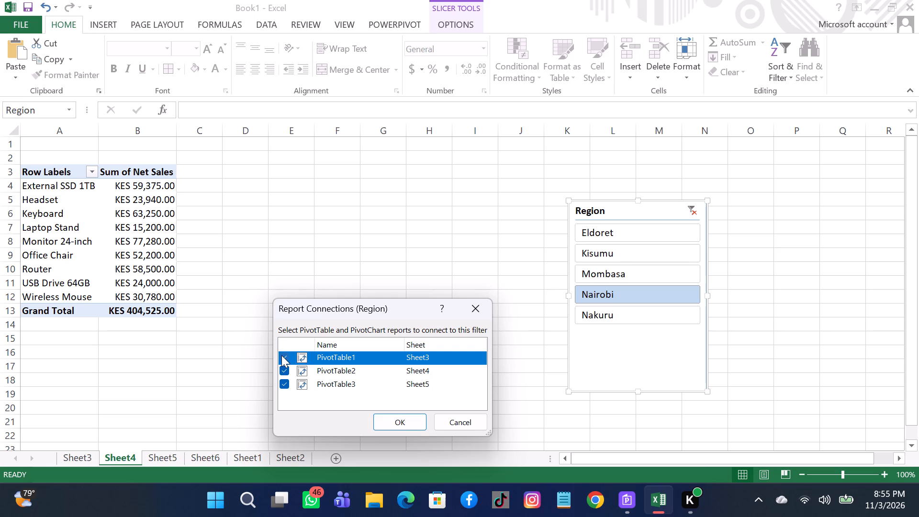
{"action": "scroll", "coordinate": [313, 367], "scroll_direction": "up", "scroll_amount": 3}
{"action": "scroll", "coordinate": [313, 367], "scroll_direction": "down", "scroll_amount": 1}
{"action": "left_click", "coordinate": [411, 420]}
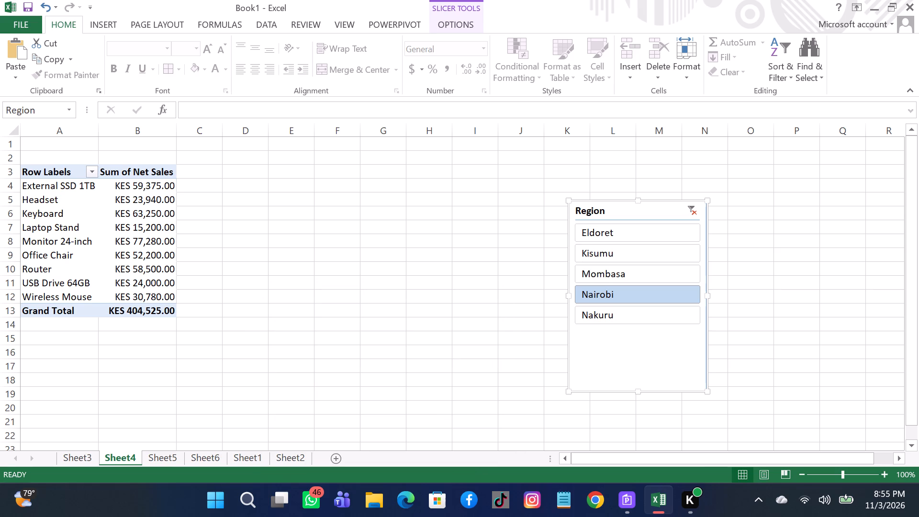
Check the slicer's effect on the Sheet6 dashboard and Sheet3, clear the Region slicer's filter on Sheet4, and return to the dashboard.
{"action": "left_click", "coordinate": [208, 456]}
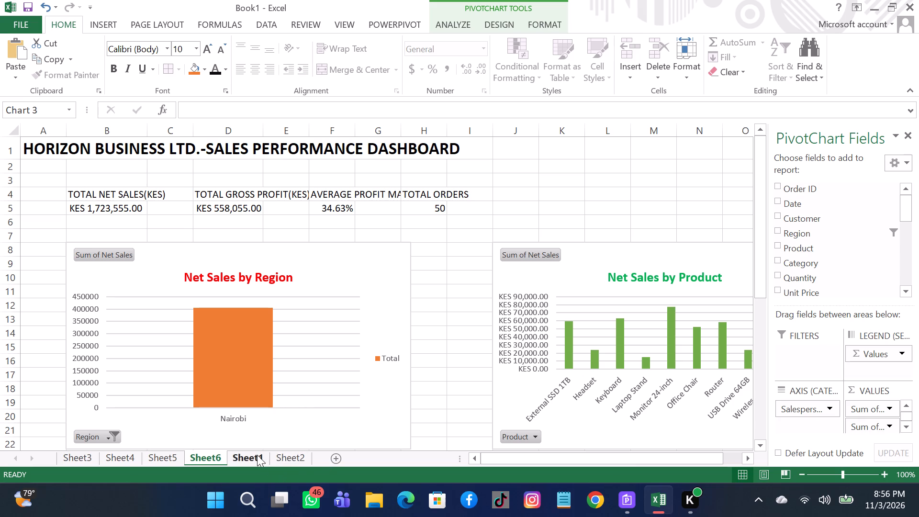
{"action": "left_click", "coordinate": [91, 452]}
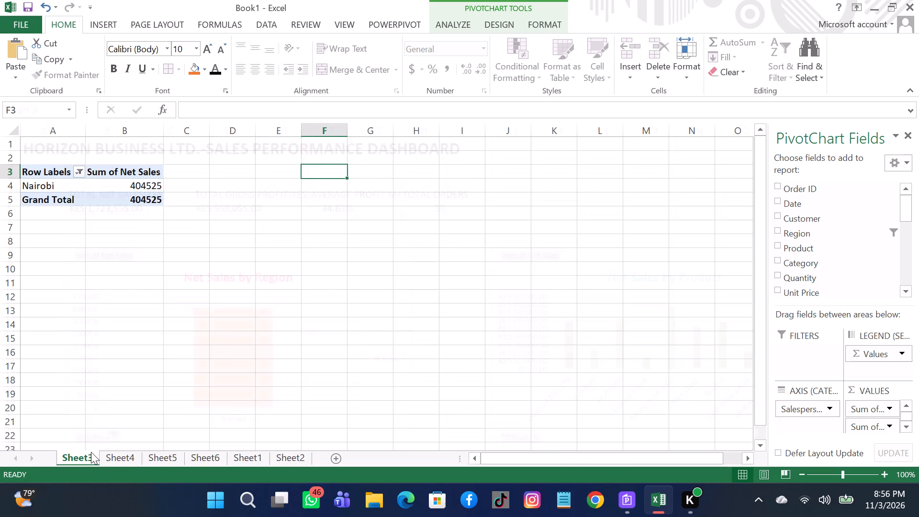
{"action": "left_click", "coordinate": [126, 459]}
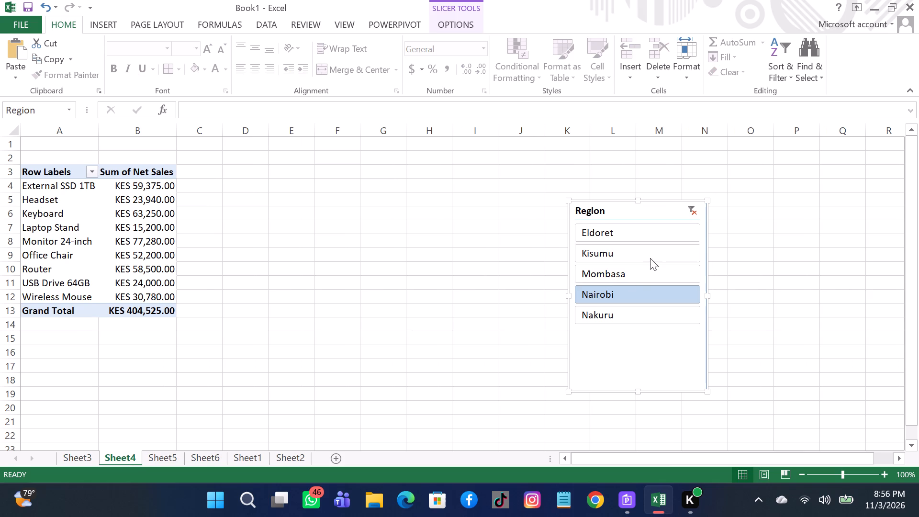
{"action": "left_click", "coordinate": [693, 210]}
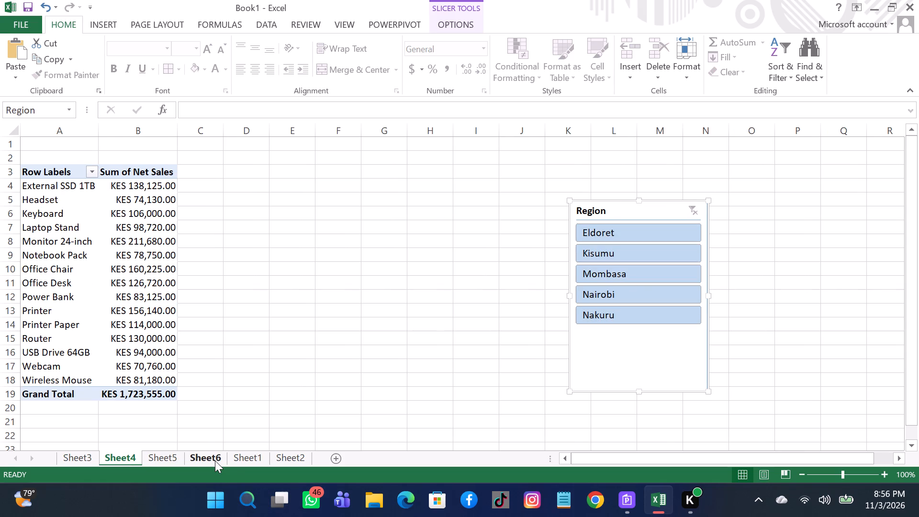
{"action": "left_click", "coordinate": [215, 461]}
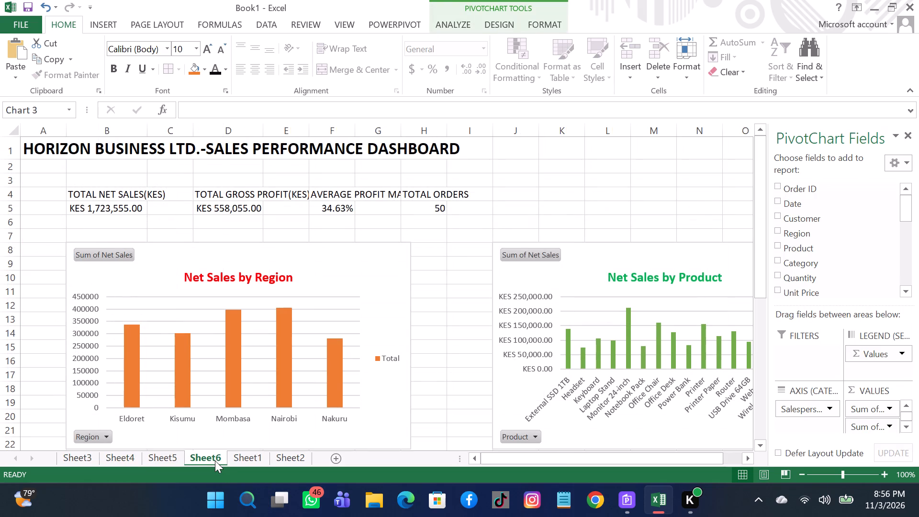